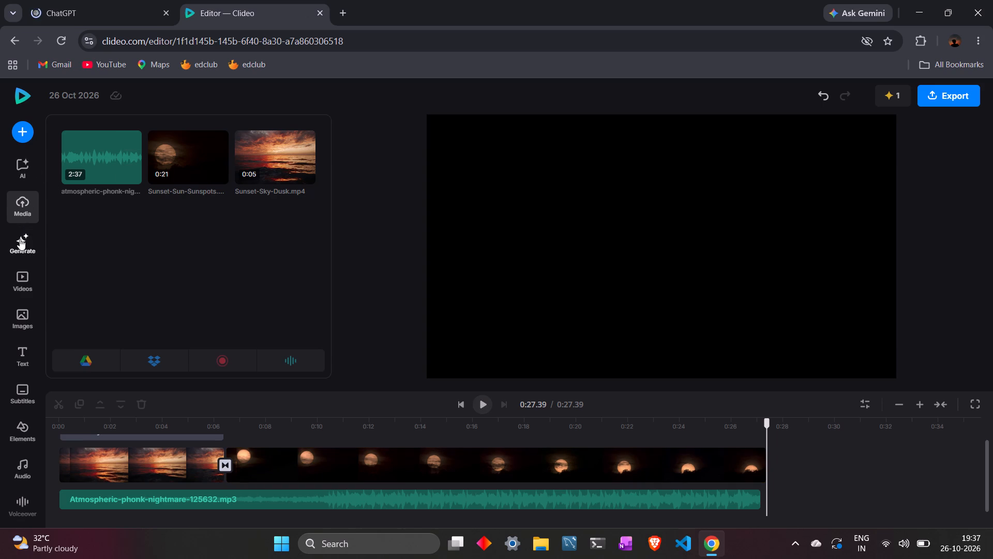
{"action": "left_click", "coordinate": [16, 287]}
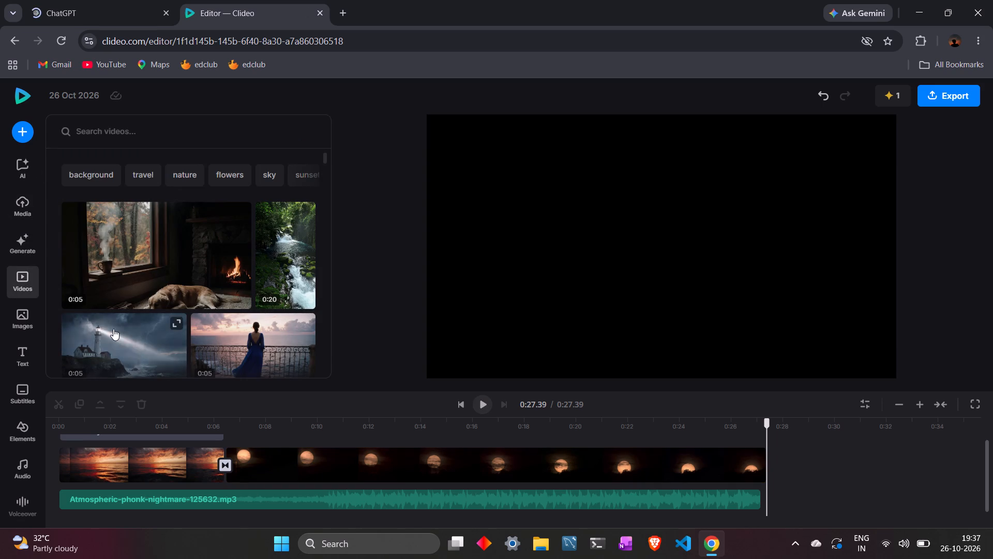
{"action": "scroll", "coordinate": [113, 329], "scroll_direction": "down", "scroll_amount": 6}
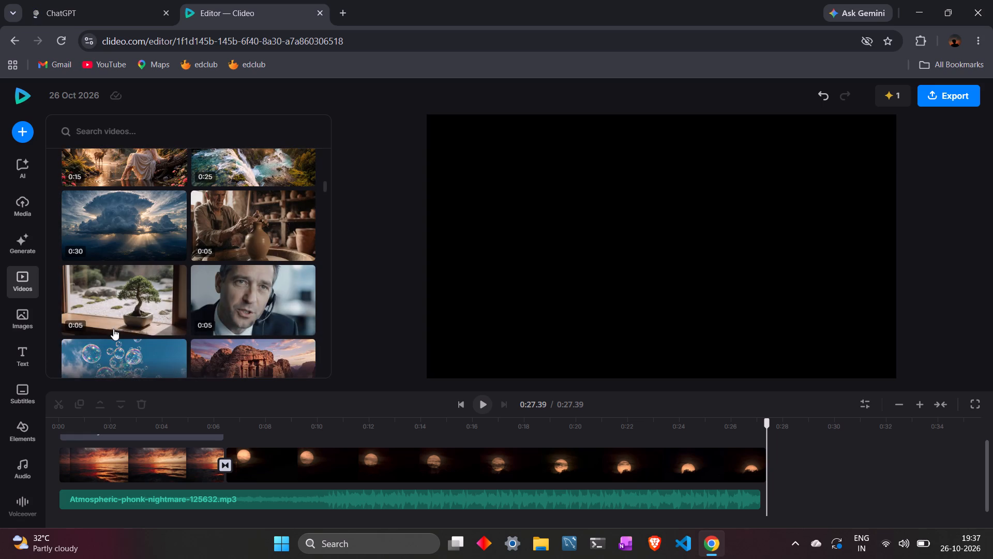
{"action": "scroll", "coordinate": [113, 329], "scroll_direction": "down", "scroll_amount": 9}
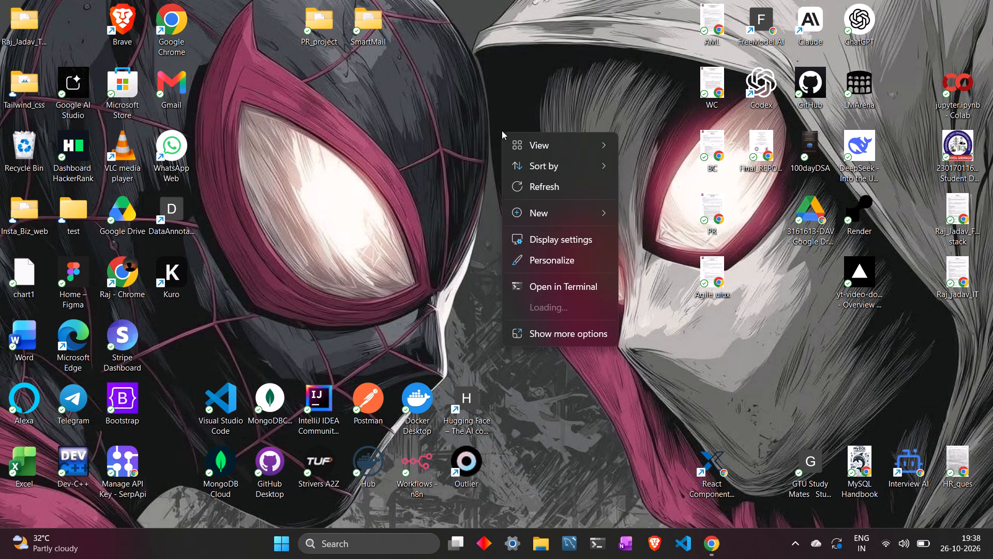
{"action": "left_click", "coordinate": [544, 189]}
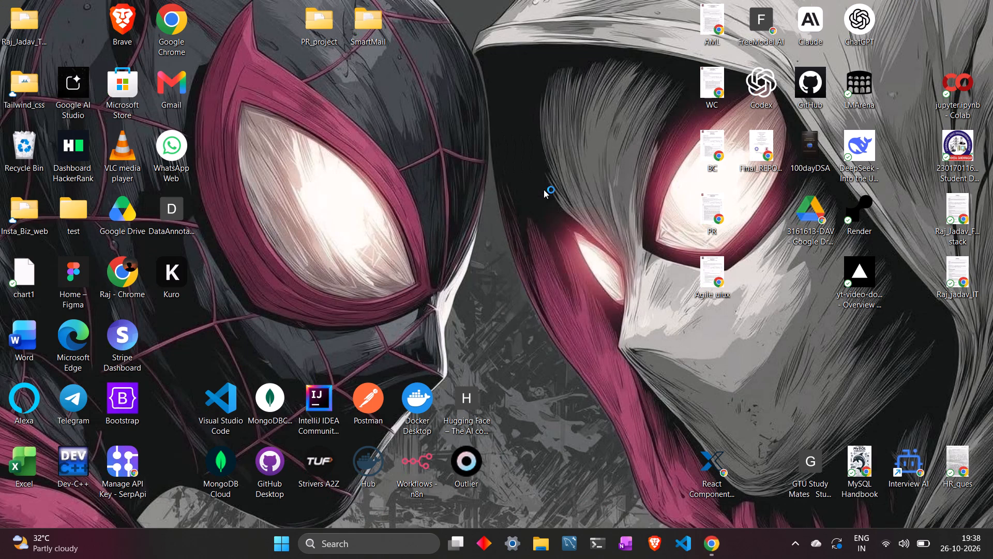
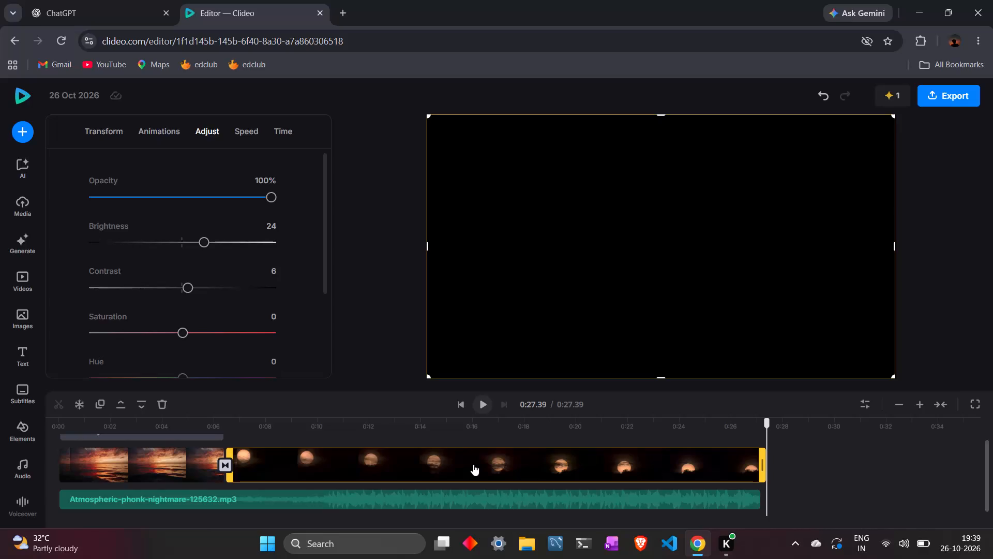
Place the playhead at about 0:15 and insert the 12-second sunlit forest stock video between the sunset and moon clips.
{"action": "left_click", "coordinate": [455, 426]}
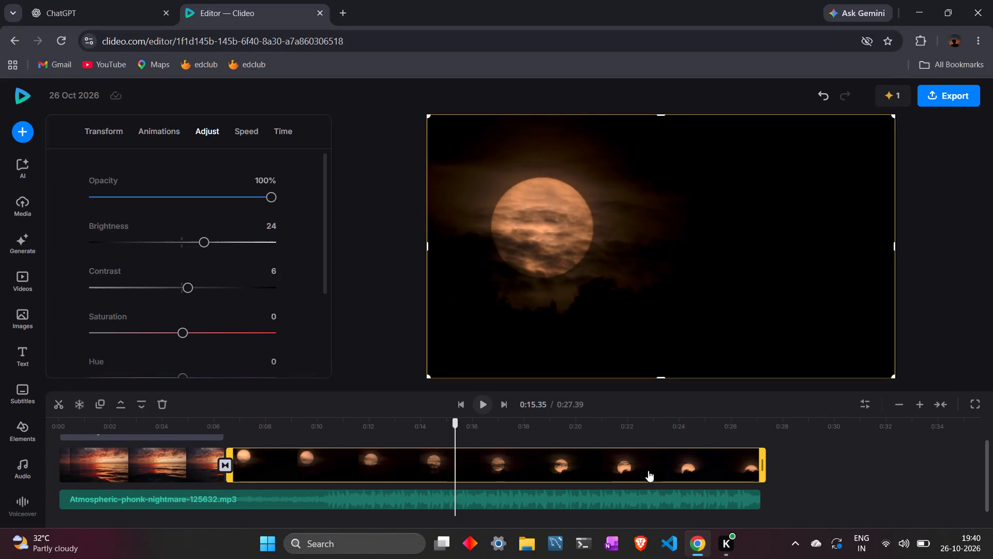
{"action": "left_click", "coordinate": [821, 472]}
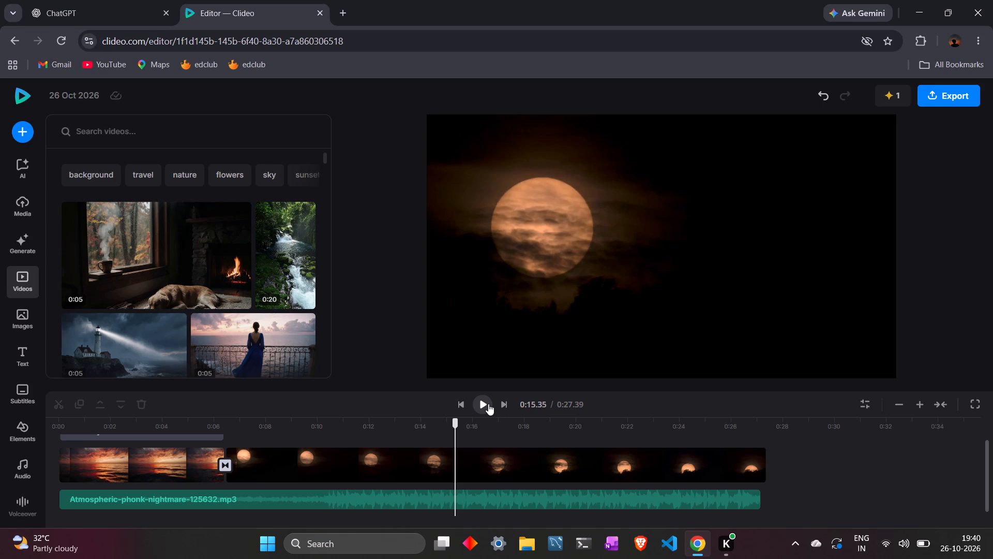
{"action": "scroll", "coordinate": [263, 335], "scroll_direction": "down", "scroll_amount": 4}
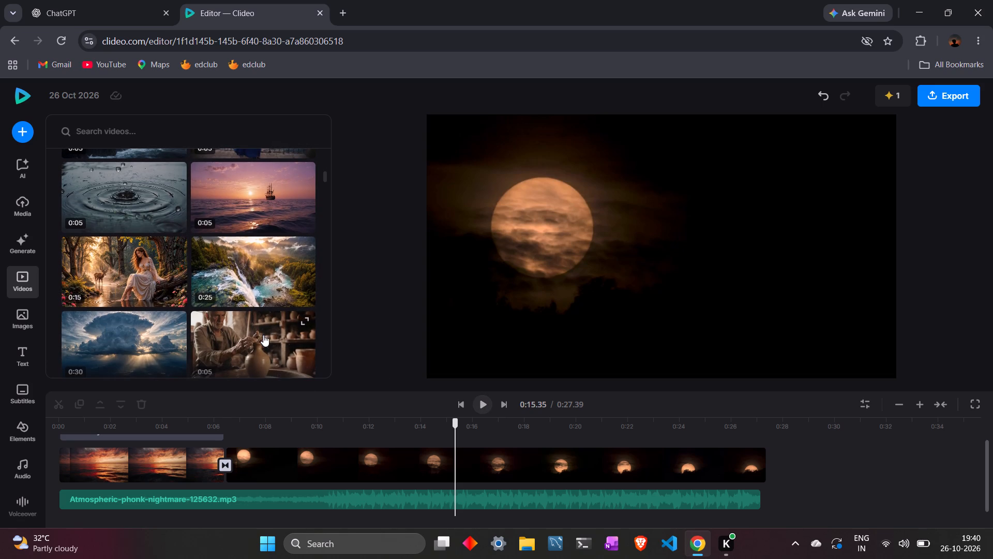
{"action": "scroll", "coordinate": [263, 335], "scroll_direction": "down", "scroll_amount": 4}
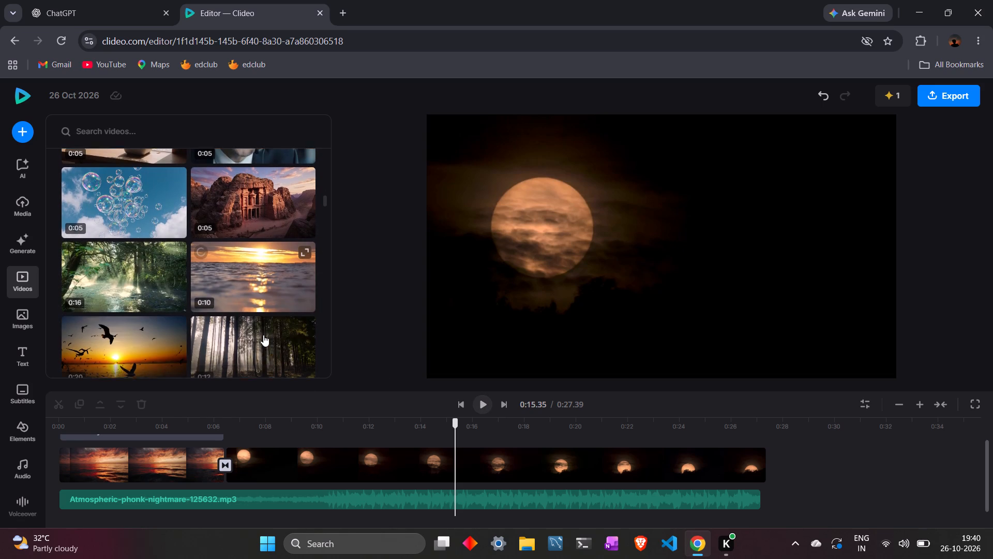
{"action": "scroll", "coordinate": [263, 335], "scroll_direction": "down", "scroll_amount": 1}
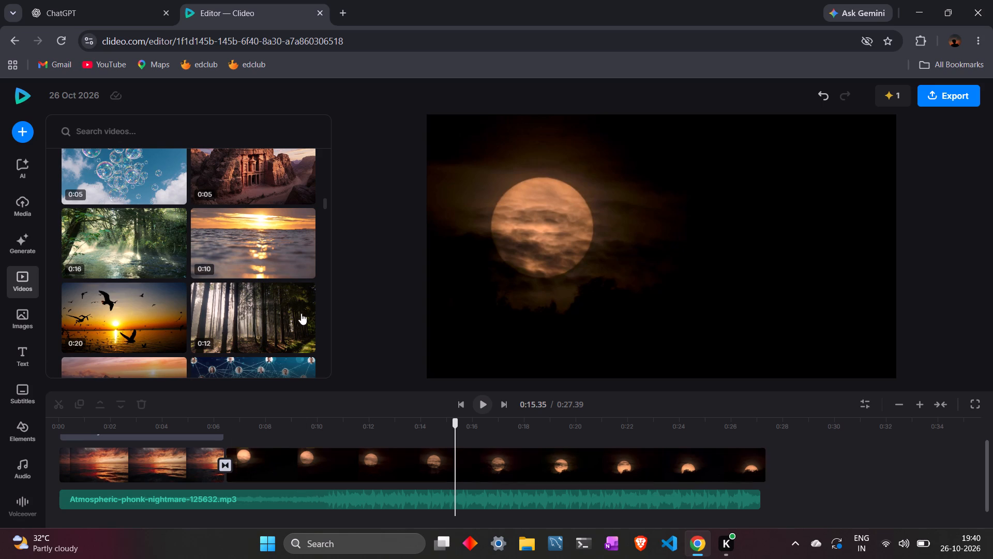
{"action": "left_click", "coordinate": [258, 306]}
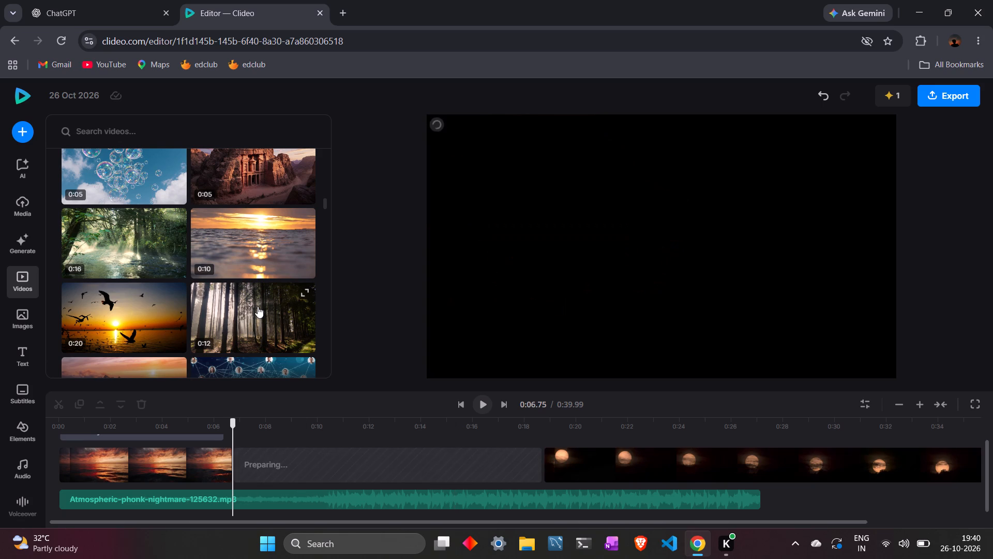
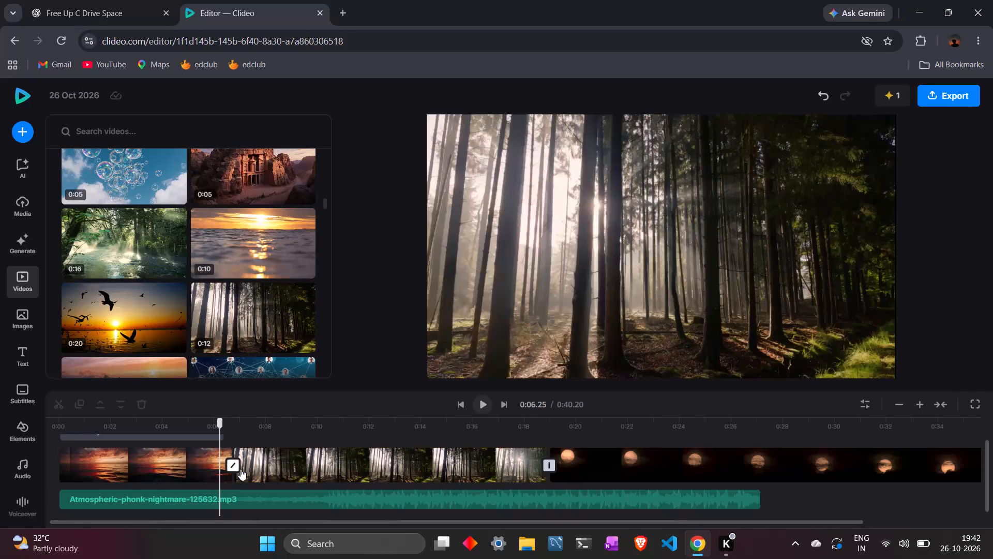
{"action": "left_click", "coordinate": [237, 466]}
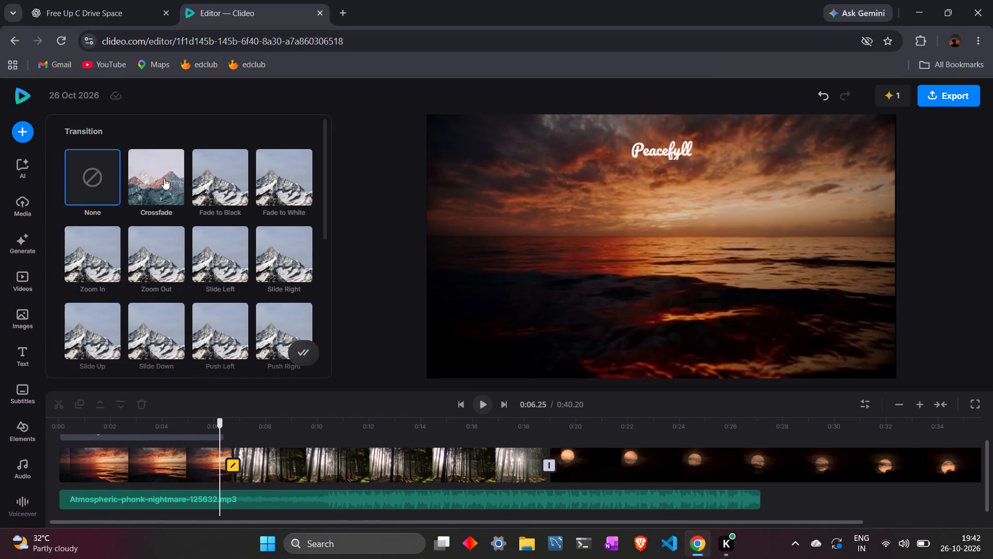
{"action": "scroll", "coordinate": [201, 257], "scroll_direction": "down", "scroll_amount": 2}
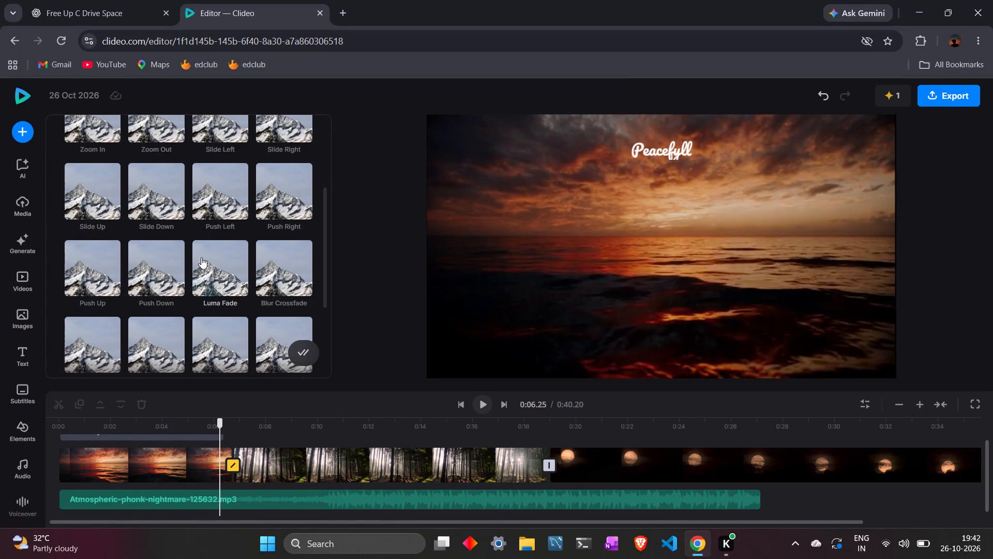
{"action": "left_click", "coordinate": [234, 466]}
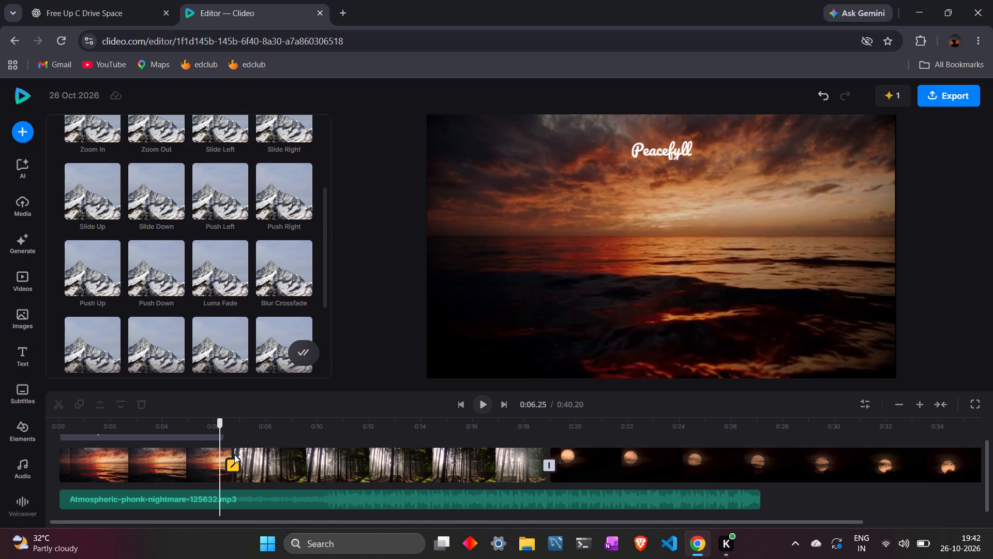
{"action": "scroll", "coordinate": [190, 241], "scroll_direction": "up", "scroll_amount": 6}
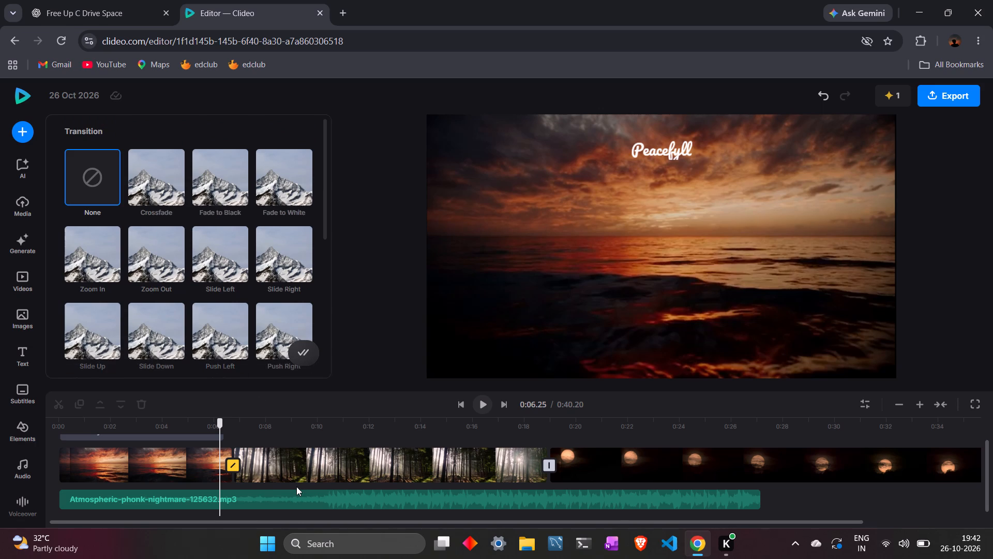
Set the sunlit forest clip's brightness to -28 and its contrast to 28.
{"action": "left_click", "coordinate": [288, 457]}
{"action": "left_click", "coordinate": [310, 431]}
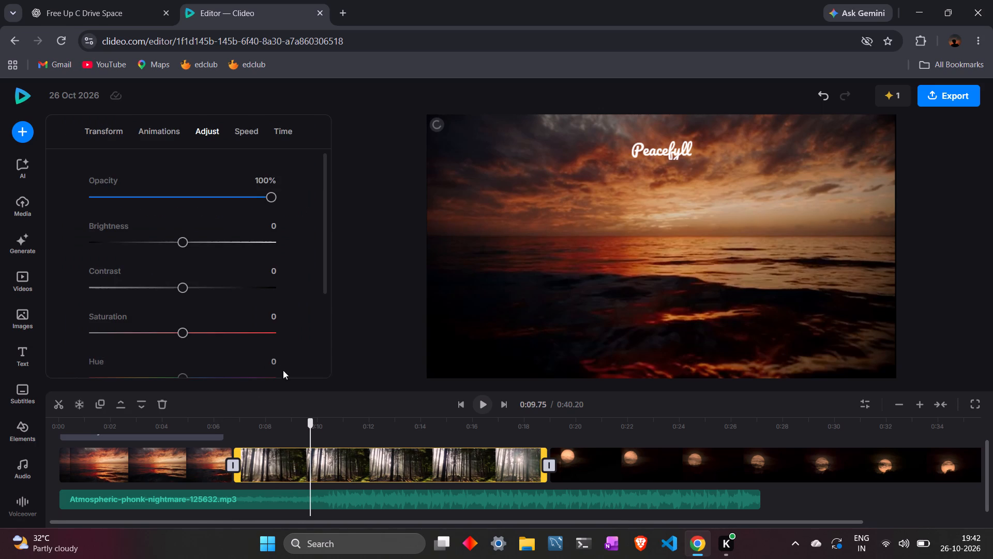
{"action": "left_click", "coordinate": [324, 470]}
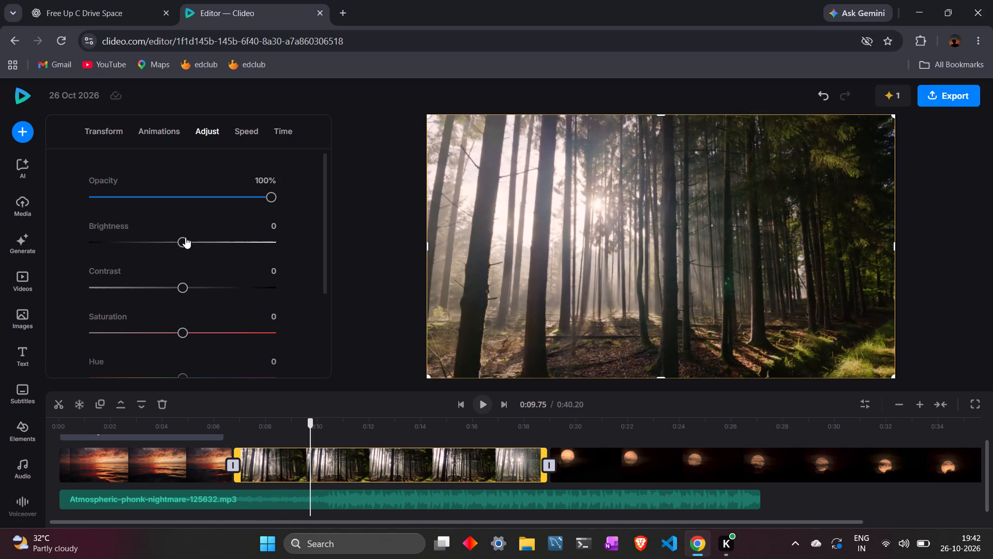
{"action": "left_click_drag", "start_coordinate": [186, 241], "coordinate": [192, 246]}
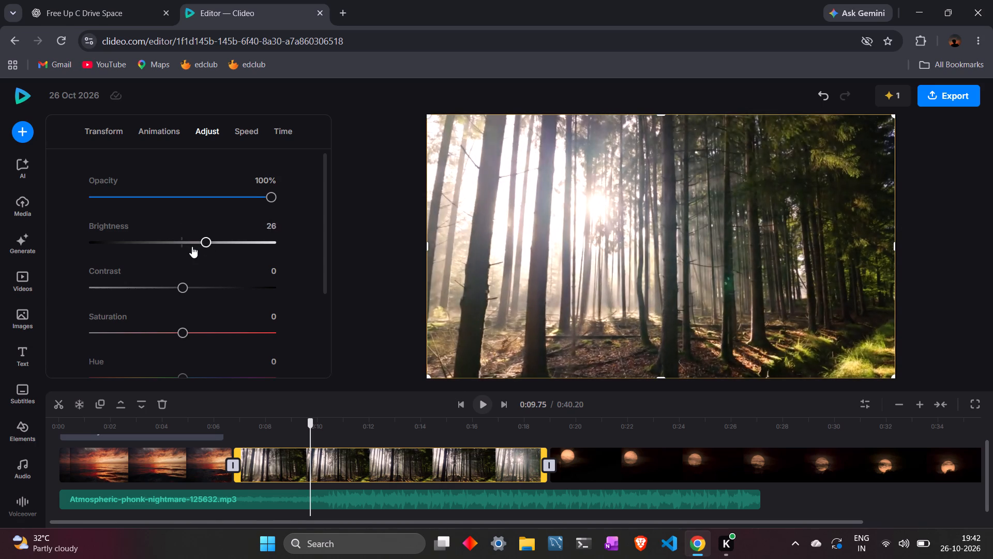
{"action": "left_click_drag", "start_coordinate": [192, 246], "coordinate": [160, 237]}
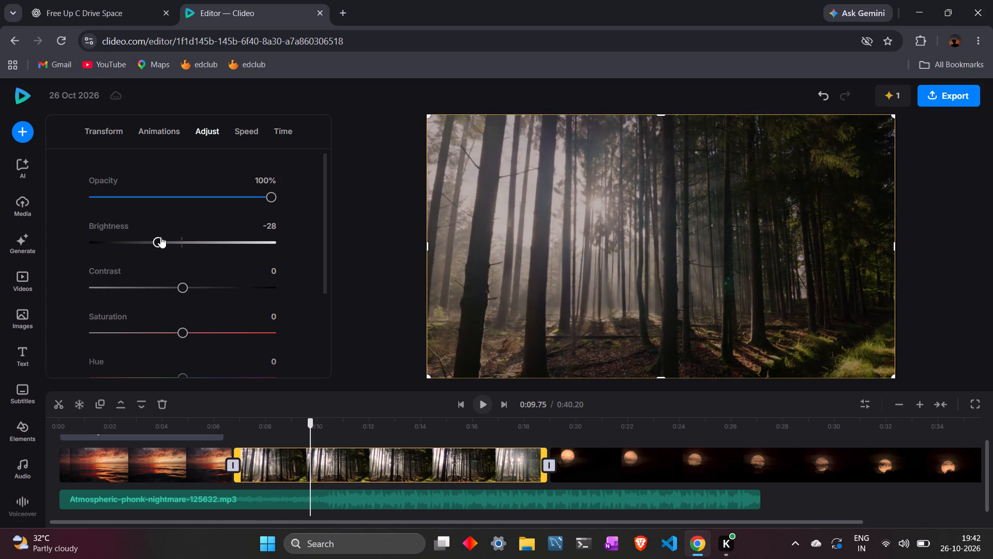
{"action": "left_click_drag", "start_coordinate": [186, 286], "coordinate": [211, 286]}
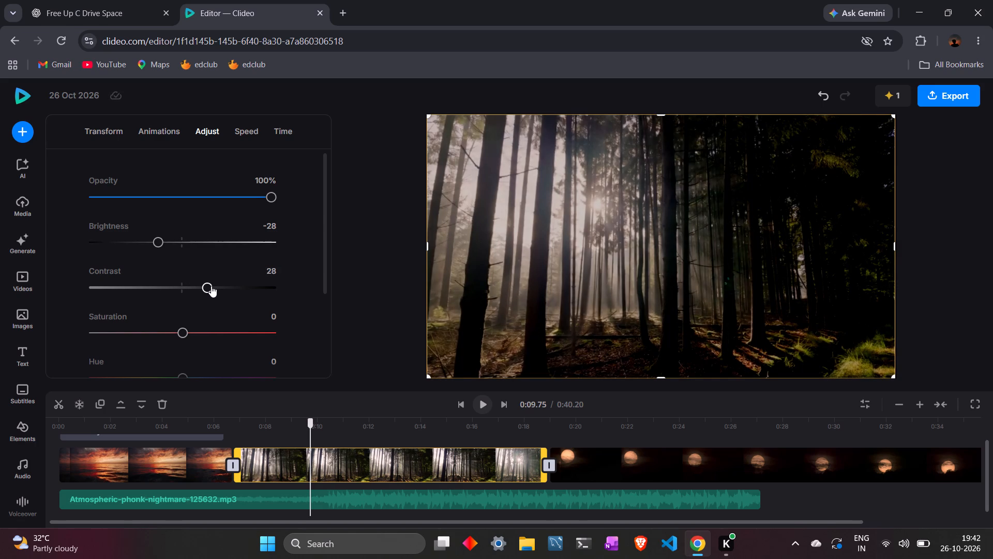
Apply a slight blur of 7 to the sunlit forest clip.
{"action": "scroll", "coordinate": [211, 286], "scroll_direction": "down", "scroll_amount": 3}
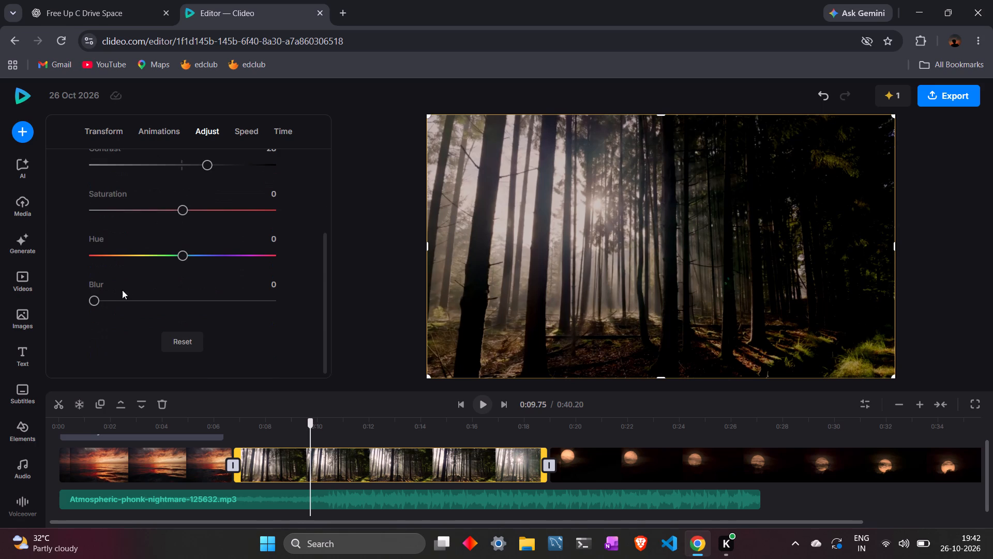
{"action": "left_click_drag", "start_coordinate": [98, 297], "coordinate": [91, 303]}
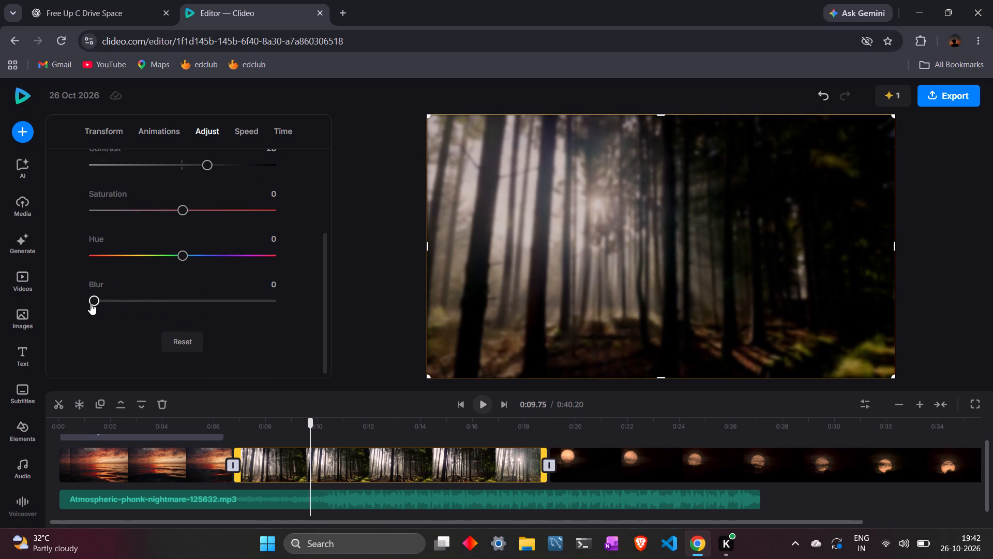
{"action": "left_click_drag", "start_coordinate": [91, 303], "coordinate": [114, 300]}
{"action": "left_click_drag", "start_coordinate": [114, 300], "coordinate": [110, 304]}
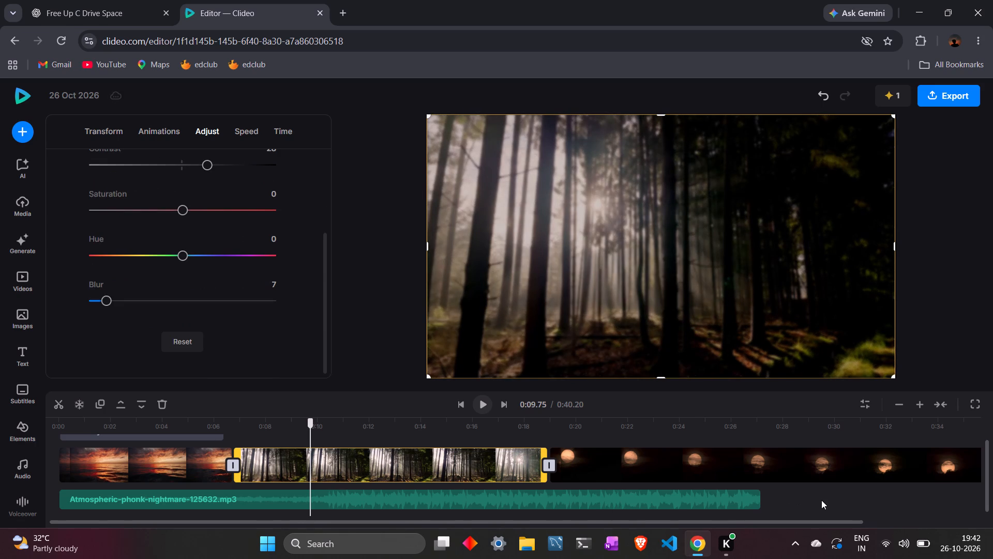
Extend the end of the background music track to 0:40.20, level with the end of the moon clip.
{"action": "left_click", "coordinate": [815, 499]}
{"action": "left_click", "coordinate": [732, 505]}
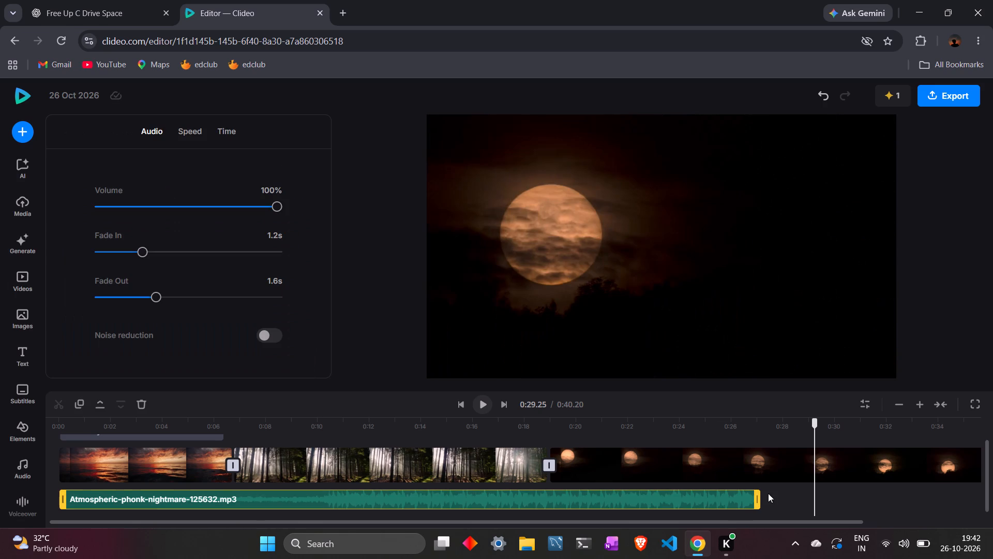
{"action": "left_click_drag", "start_coordinate": [752, 499], "coordinate": [898, 503]}
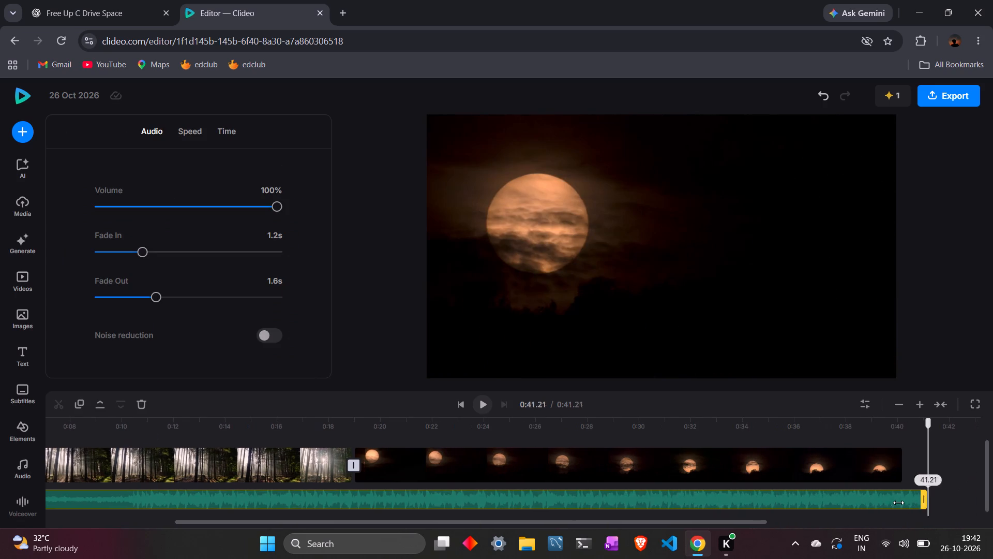
{"action": "left_click_drag", "start_coordinate": [898, 503], "coordinate": [894, 517]}
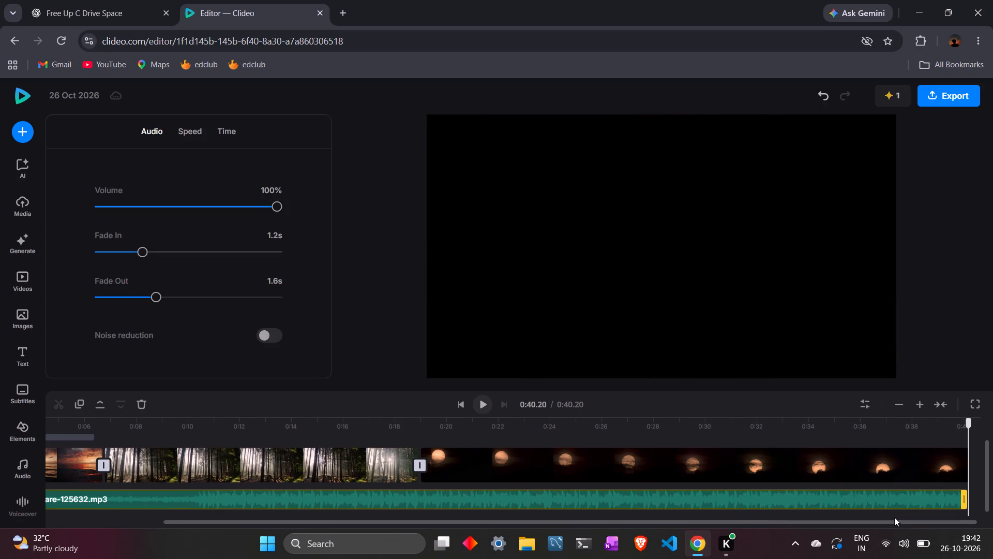
{"action": "left_click", "coordinate": [487, 415]}
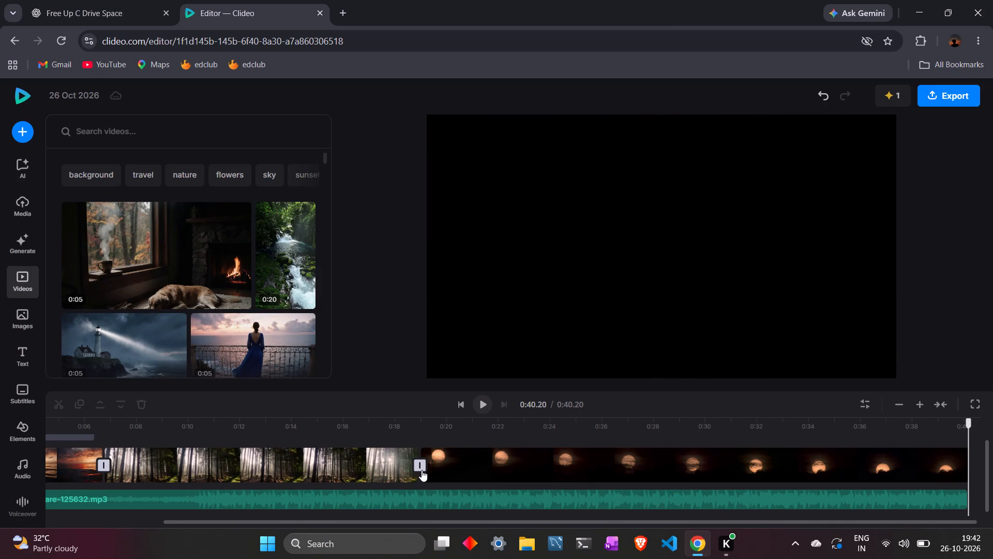
Add a Fade to Black transition between the forest clip and the moon clip.
{"action": "left_click", "coordinate": [424, 466]}
{"action": "left_click", "coordinate": [419, 463]}
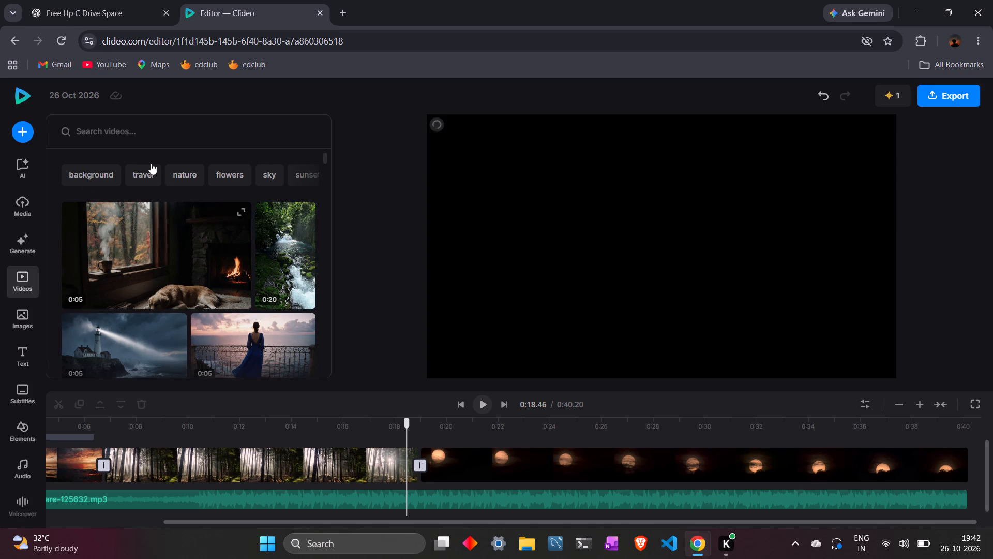
{"action": "left_click", "coordinate": [424, 466]}
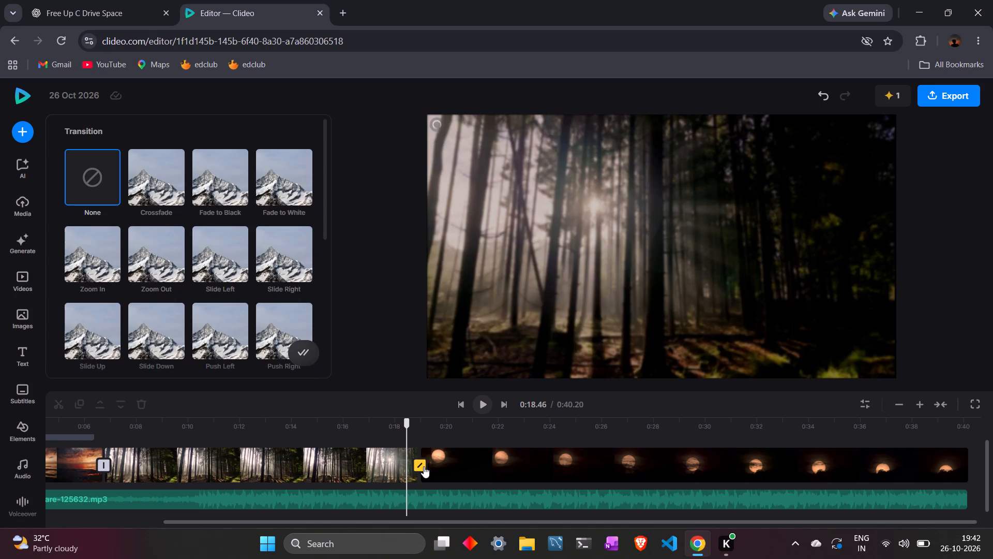
{"action": "left_click", "coordinate": [229, 189]}
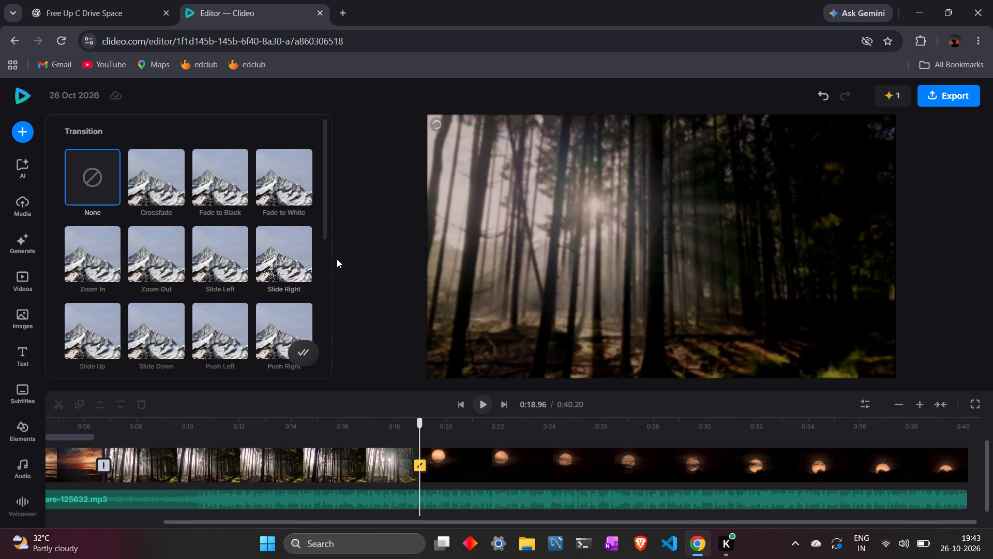
{"action": "left_click", "coordinate": [218, 191]}
{"action": "double_click", "coordinate": [218, 191]}
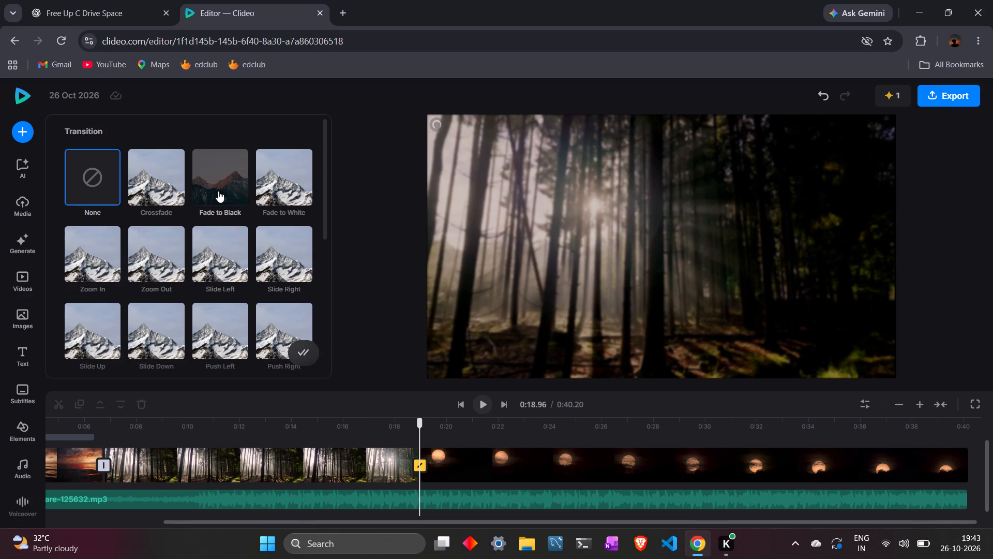
Place the playhead near the start at about 0:00.57 and try to play a preview of the edited video.
{"action": "left_click", "coordinate": [482, 401]}
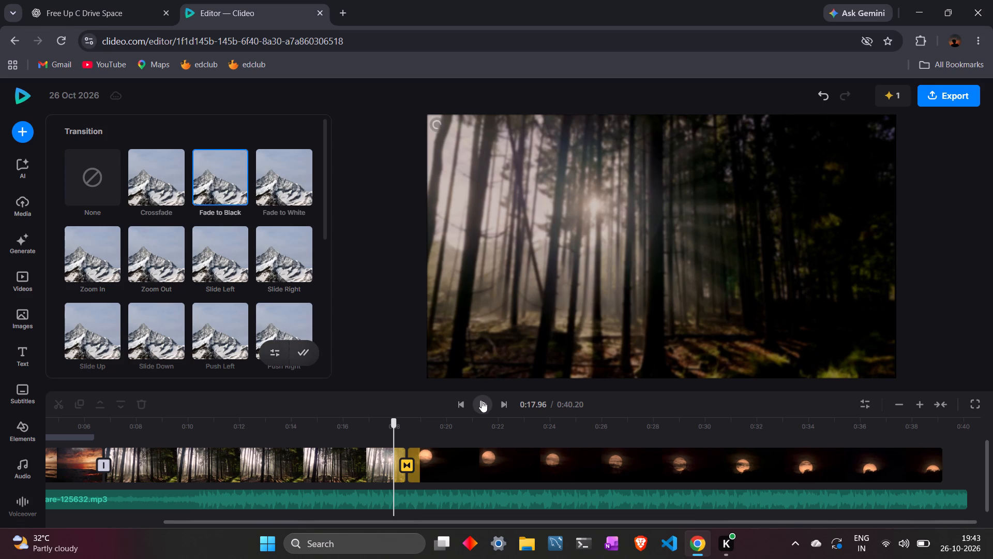
{"action": "left_click", "coordinate": [541, 468]}
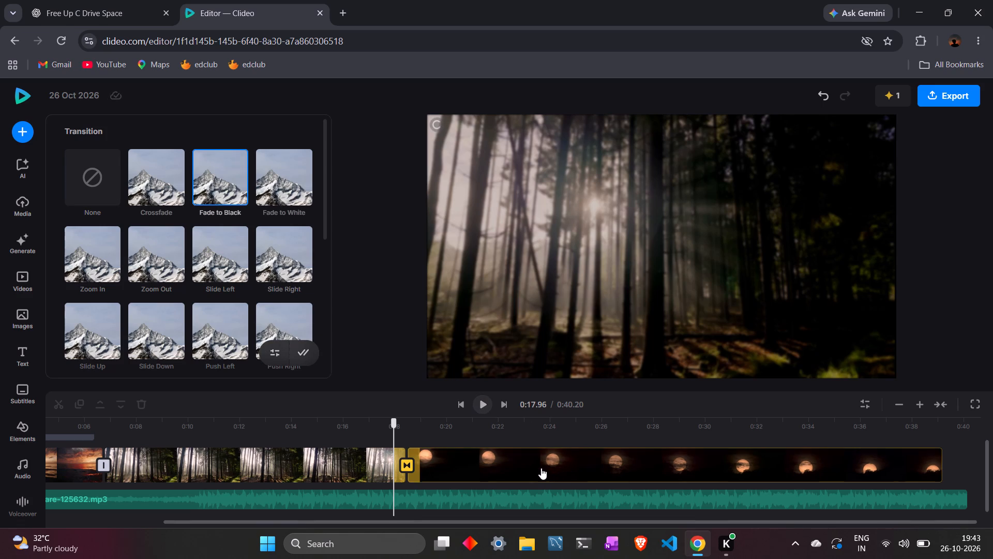
{"action": "scroll", "coordinate": [352, 455], "scroll_direction": "right", "scroll_amount": 7}
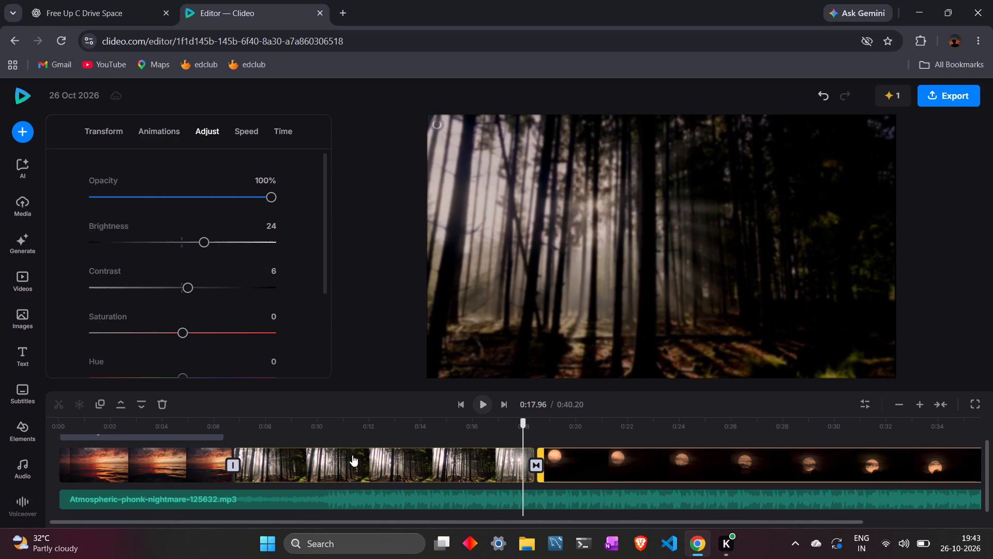
{"action": "scroll", "coordinate": [90, 477], "scroll_direction": "up", "scroll_amount": 2}
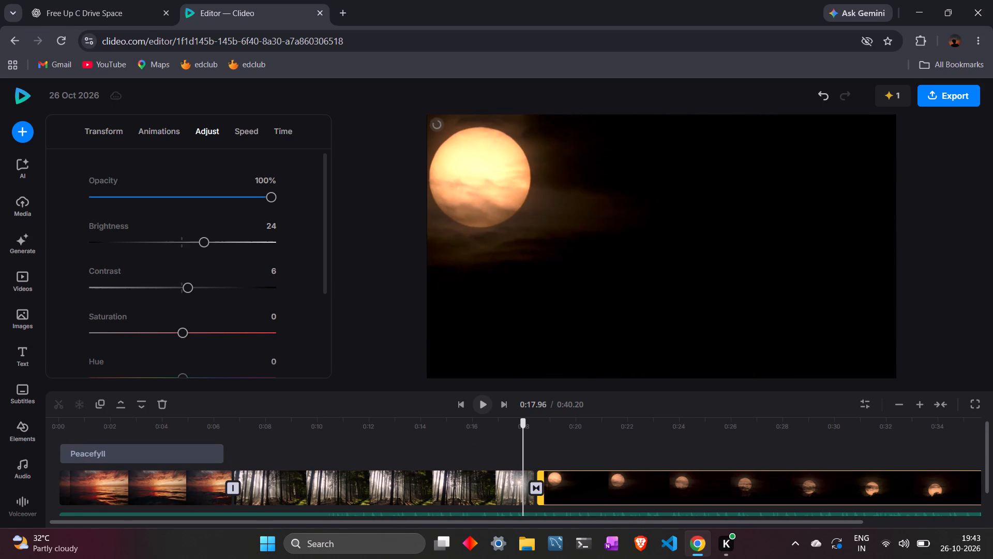
{"action": "left_click", "coordinate": [73, 433]}
{"action": "left_click", "coordinate": [484, 405]}
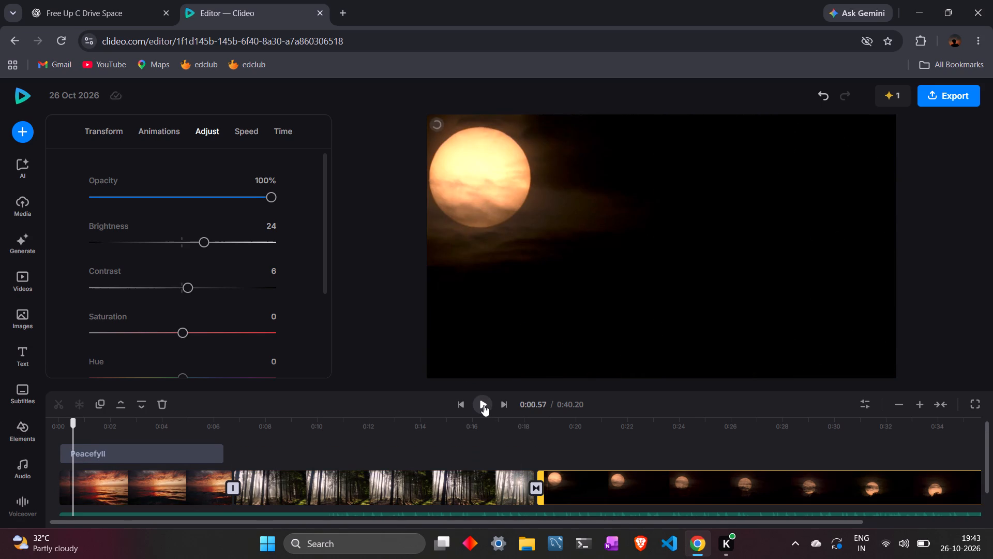
{"action": "left_click", "coordinate": [424, 481]}
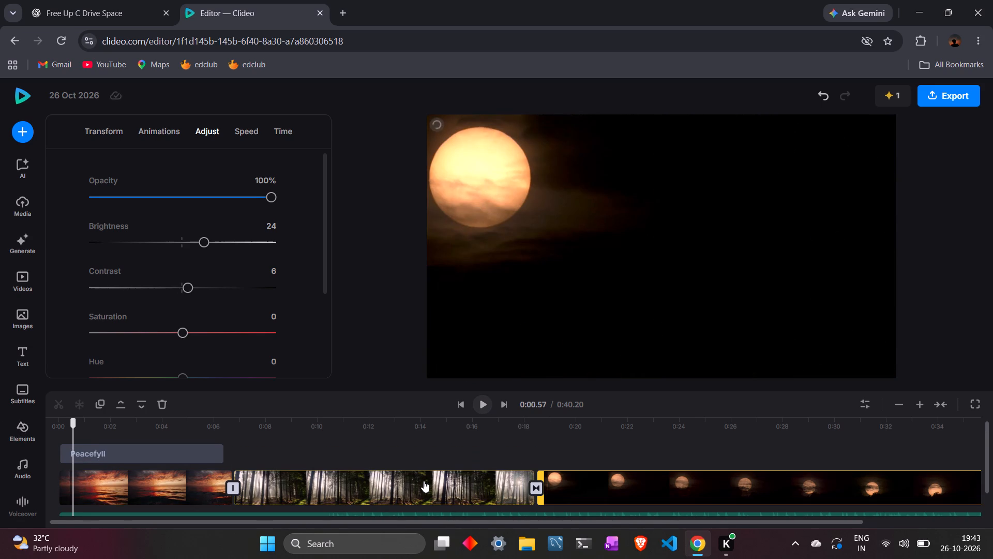
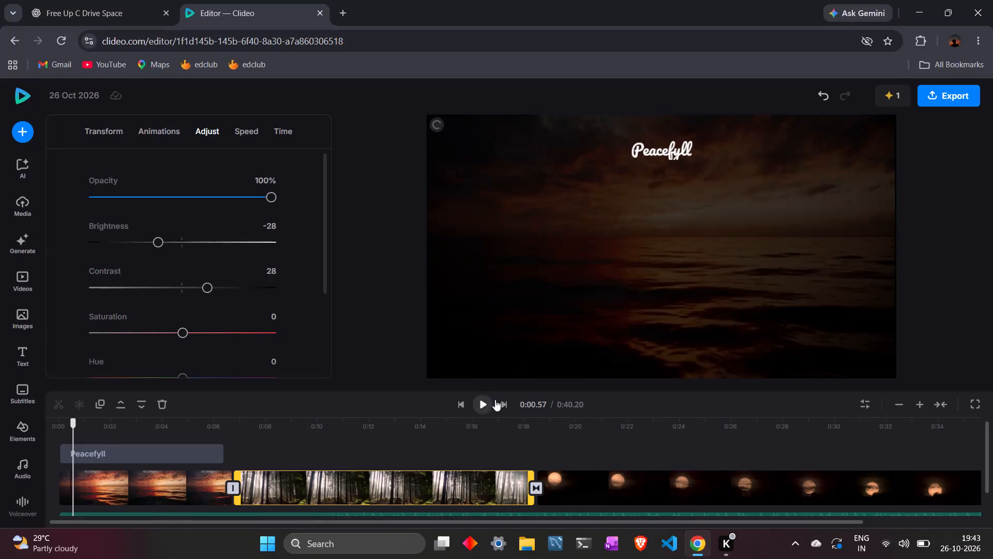
Slow the sunlit forest clip to 0.75 speed.
{"action": "left_click", "coordinate": [474, 406]}
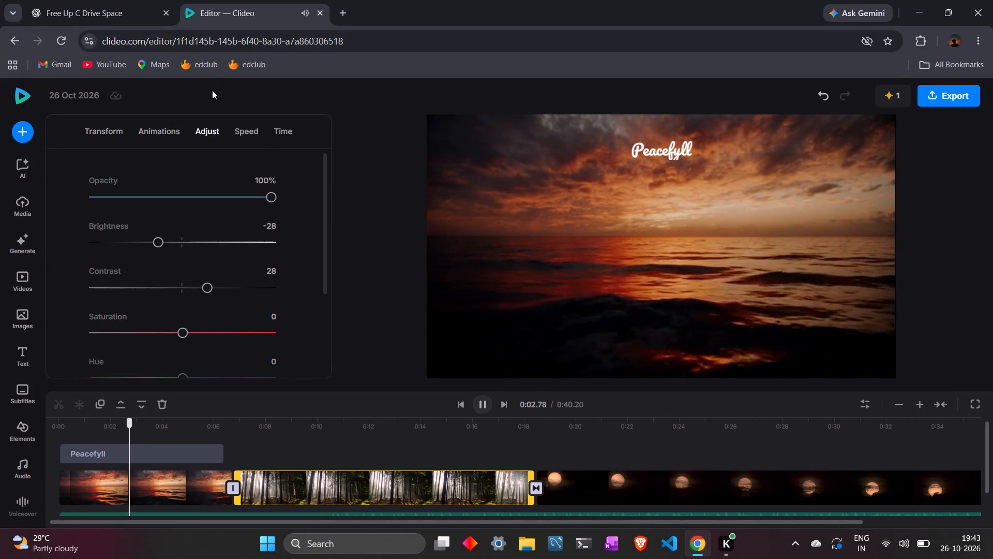
{"action": "left_click", "coordinate": [239, 128]}
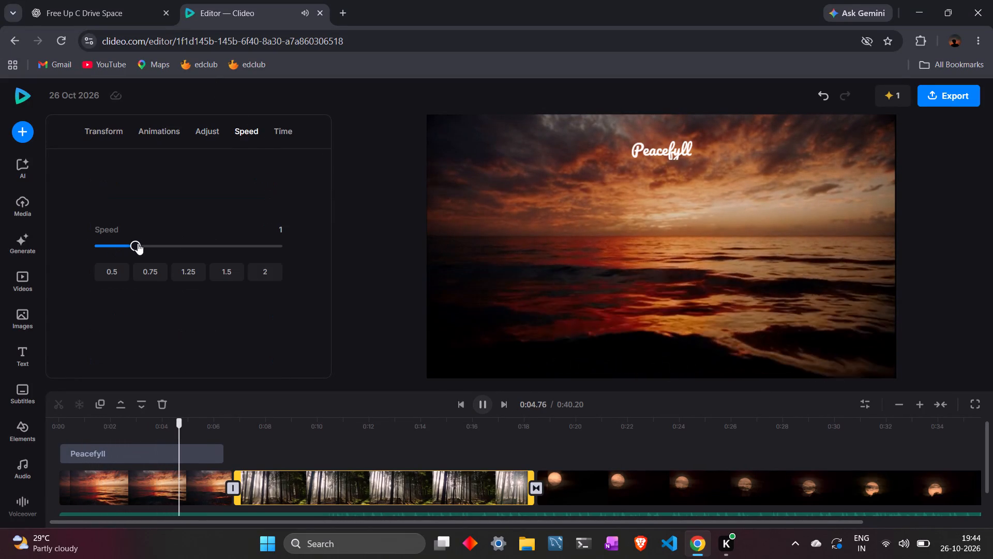
{"action": "left_click", "coordinate": [143, 273]}
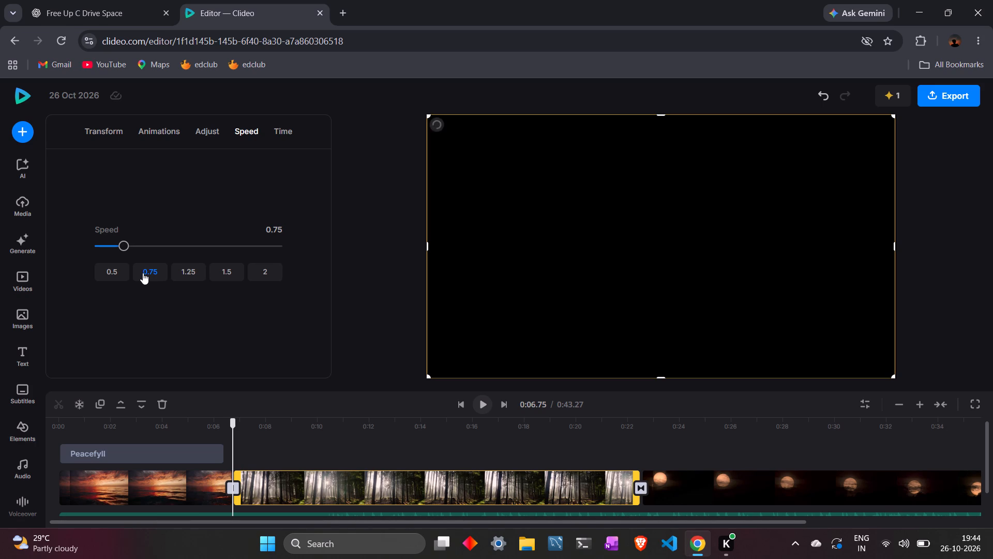
Open the transition options at the cut between the sunset sea clip and the forest clip.
{"action": "left_click", "coordinate": [488, 400]}
{"action": "scroll", "coordinate": [288, 472], "scroll_direction": "right", "scroll_amount": 1}
{"action": "scroll", "coordinate": [335, 483], "scroll_direction": "right", "scroll_amount": 1}
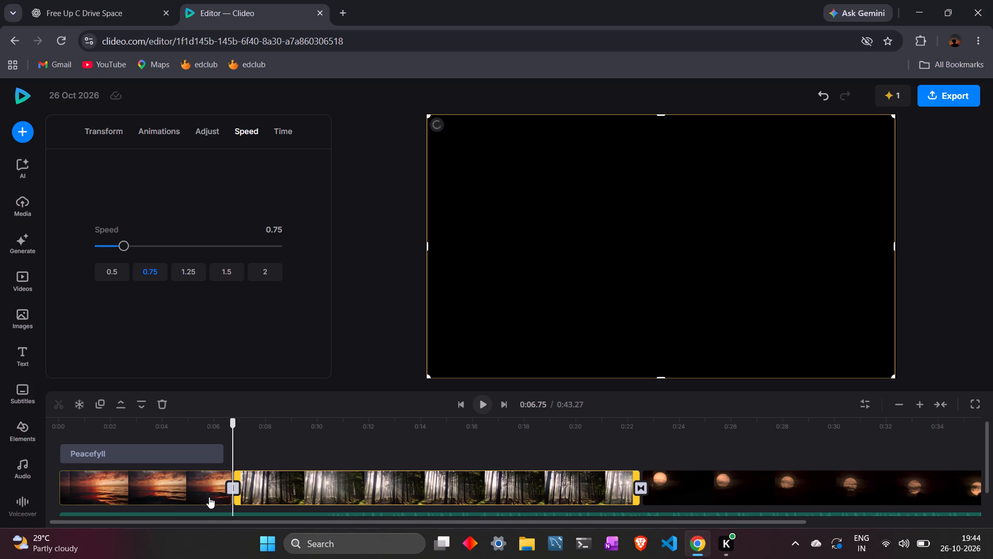
{"action": "left_click", "coordinate": [233, 491]}
{"action": "left_click", "coordinate": [233, 491]}
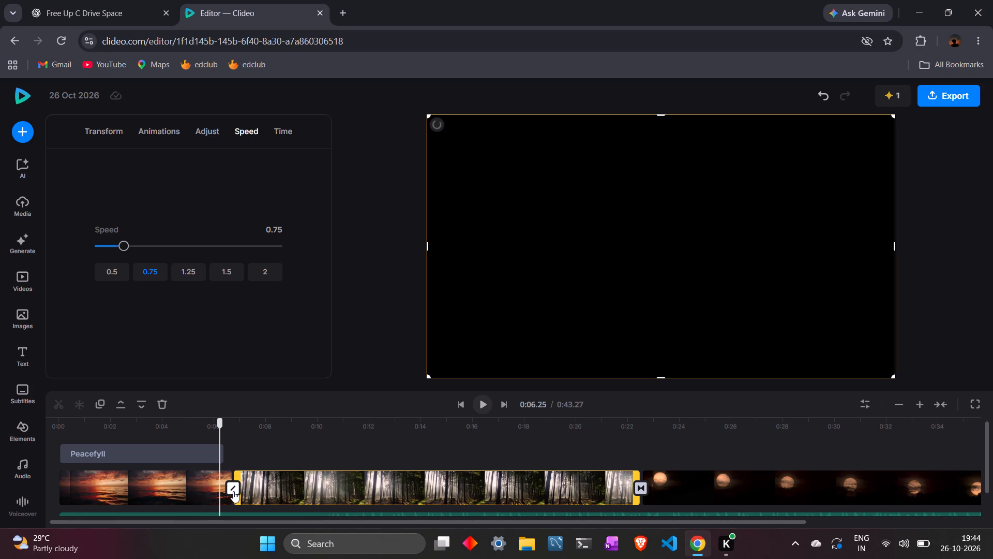
{"action": "double_click", "coordinate": [234, 484]}
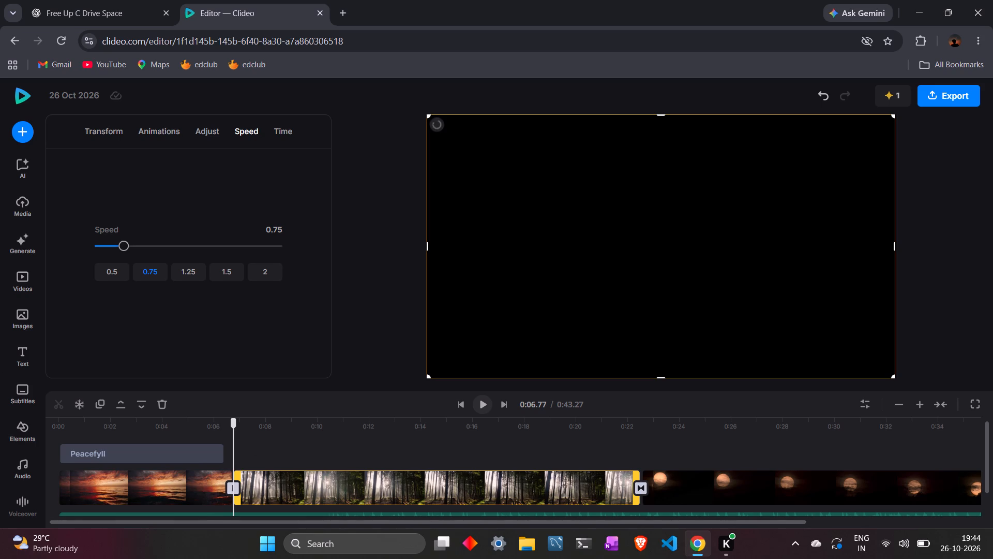
{"action": "scroll", "coordinate": [209, 486], "scroll_direction": "left", "scroll_amount": 1}
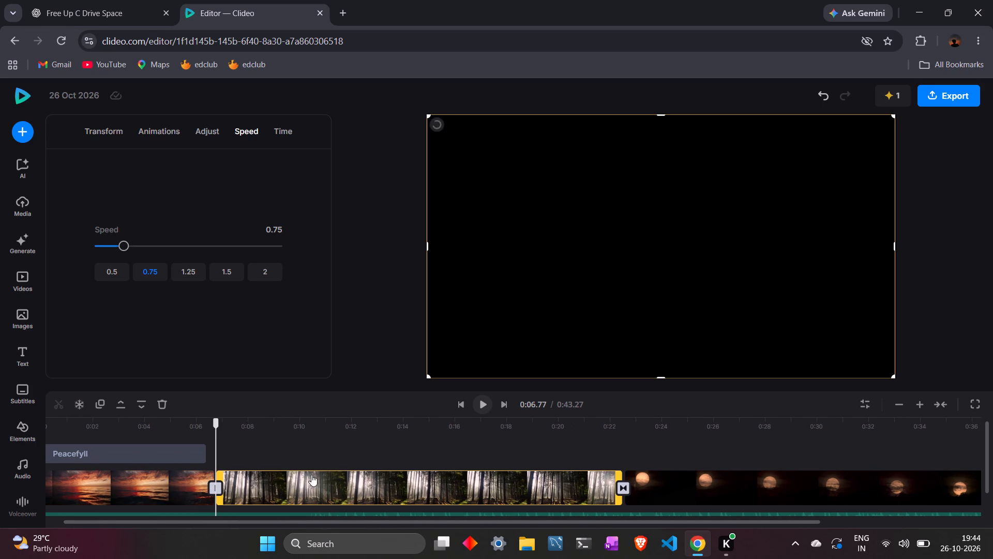
{"action": "left_click", "coordinate": [253, 428]}
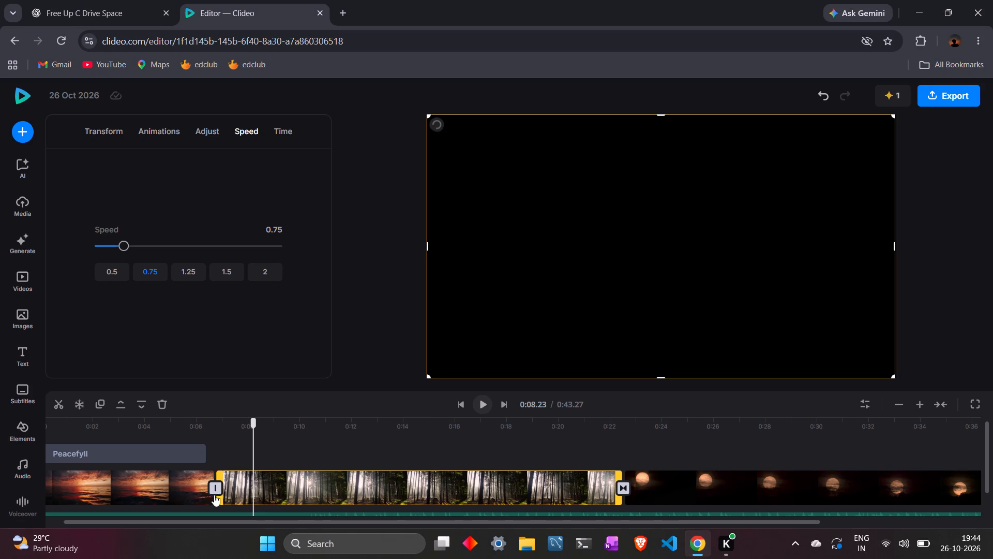
{"action": "left_click", "coordinate": [215, 488]}
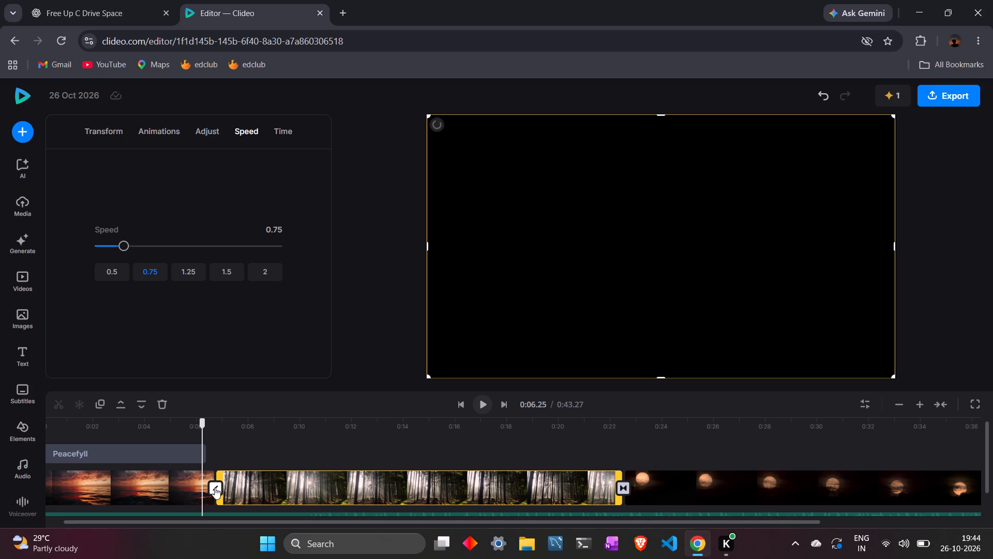
{"action": "left_click", "coordinate": [124, 484]}
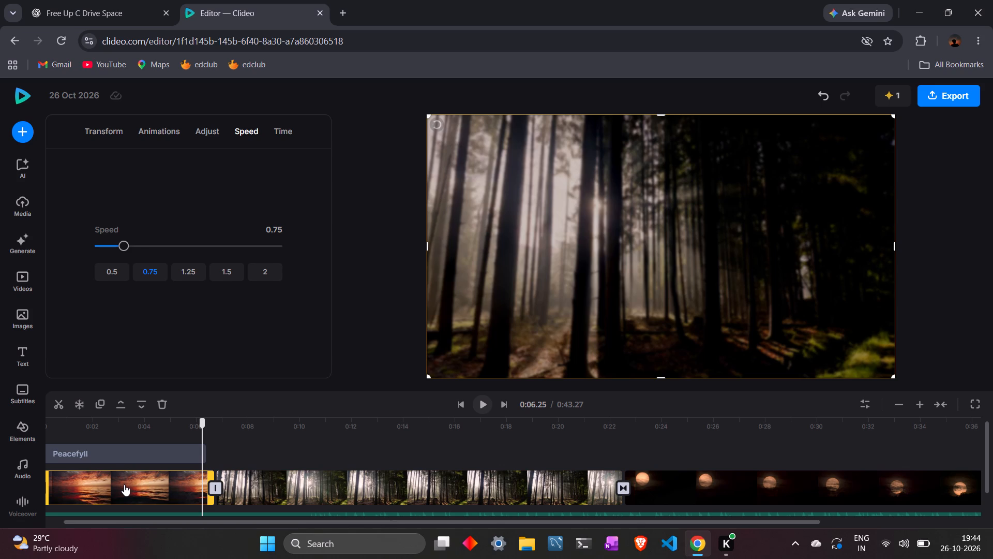
Preview the edited video to its end and replay it from the start.
{"action": "left_click", "coordinate": [482, 410]}
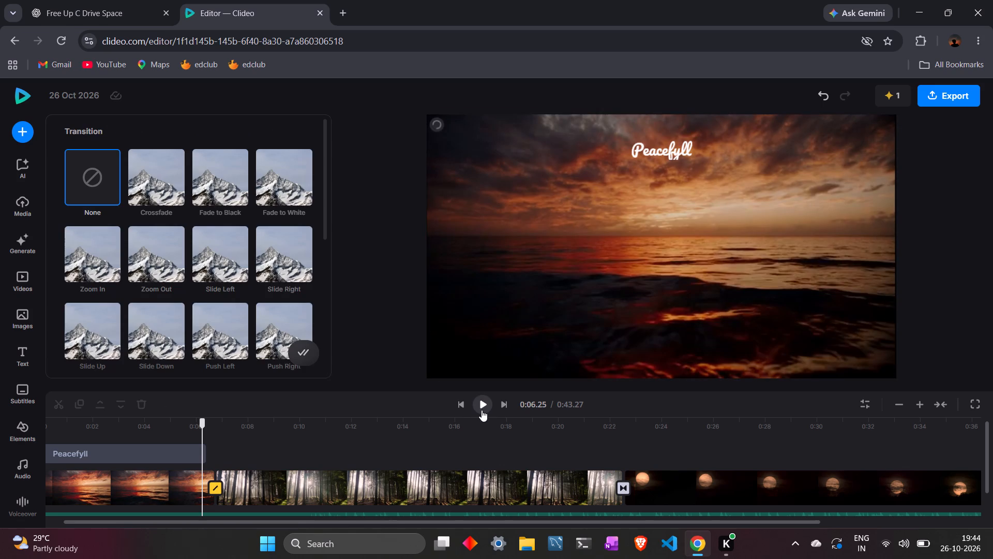
{"action": "left_click", "coordinate": [744, 507]}
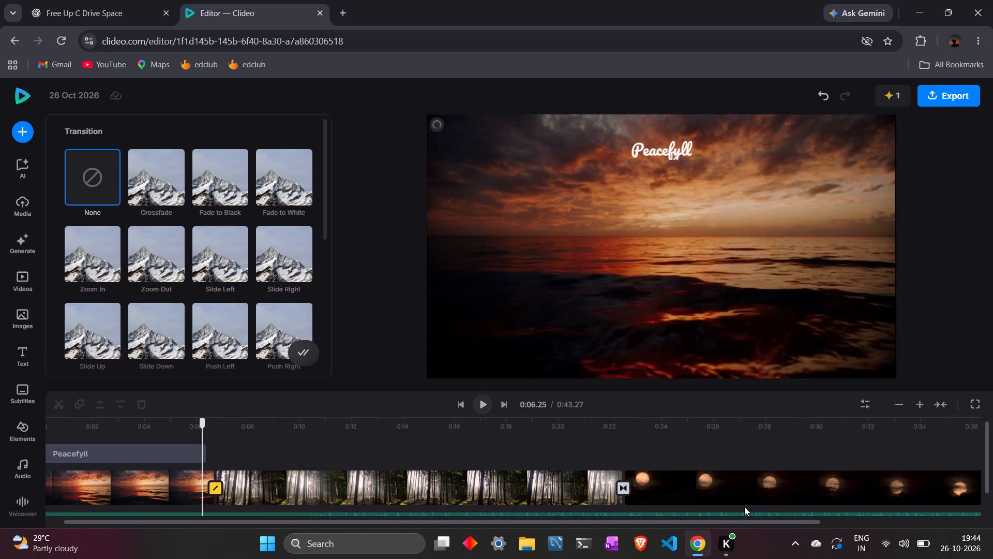
{"action": "left_click", "coordinate": [742, 501]}
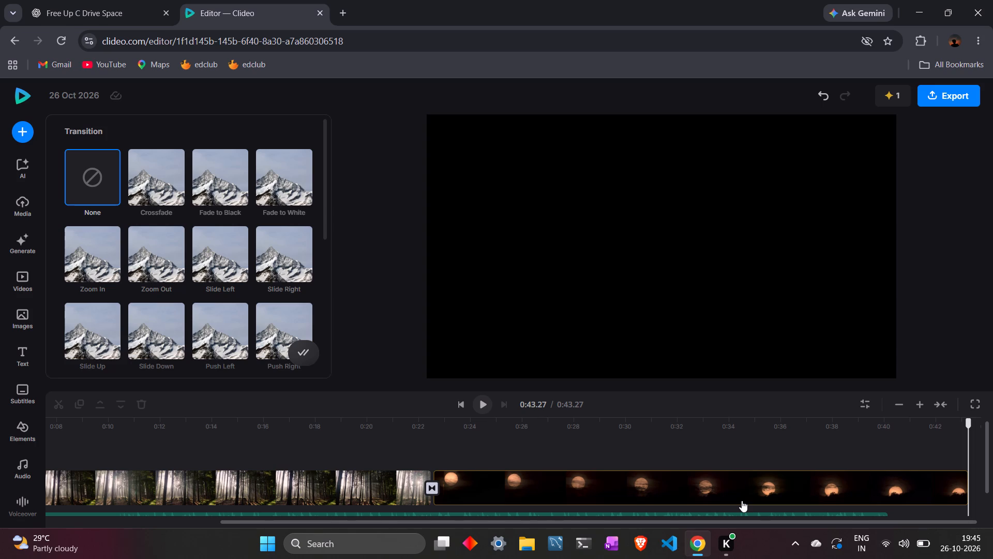
{"action": "left_click", "coordinate": [478, 407]}
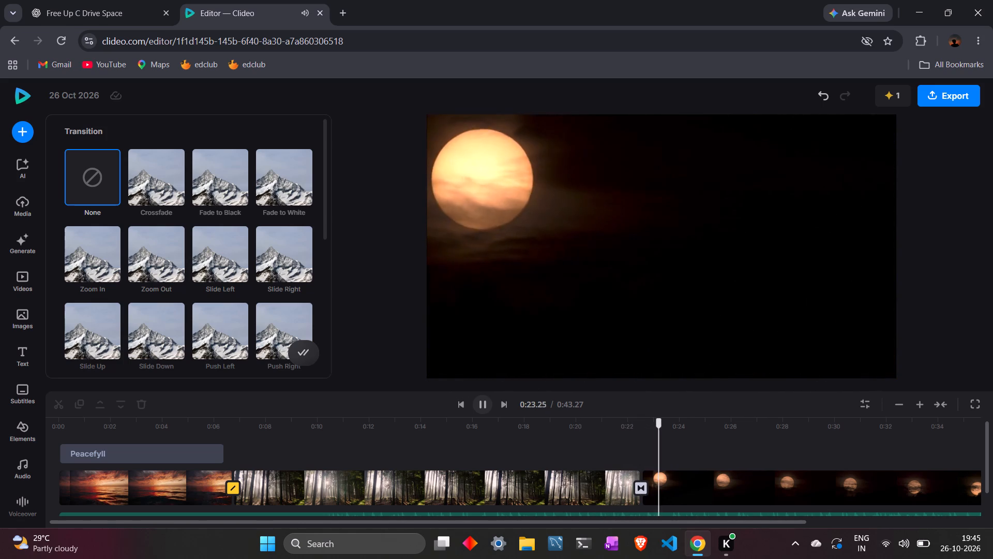
Extend the end of the background music track to 0:43.27, level with the end of the moon clip.
{"action": "scroll", "coordinate": [745, 448], "scroll_direction": "left", "scroll_amount": 4}
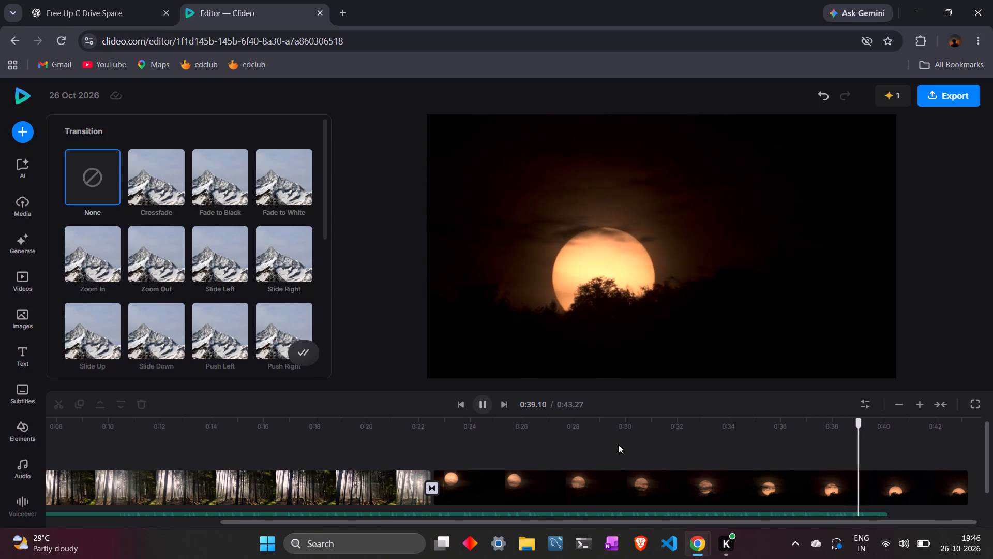
{"action": "scroll", "coordinate": [613, 447], "scroll_direction": "down", "scroll_amount": 1}
{"action": "left_click", "coordinate": [810, 500]}
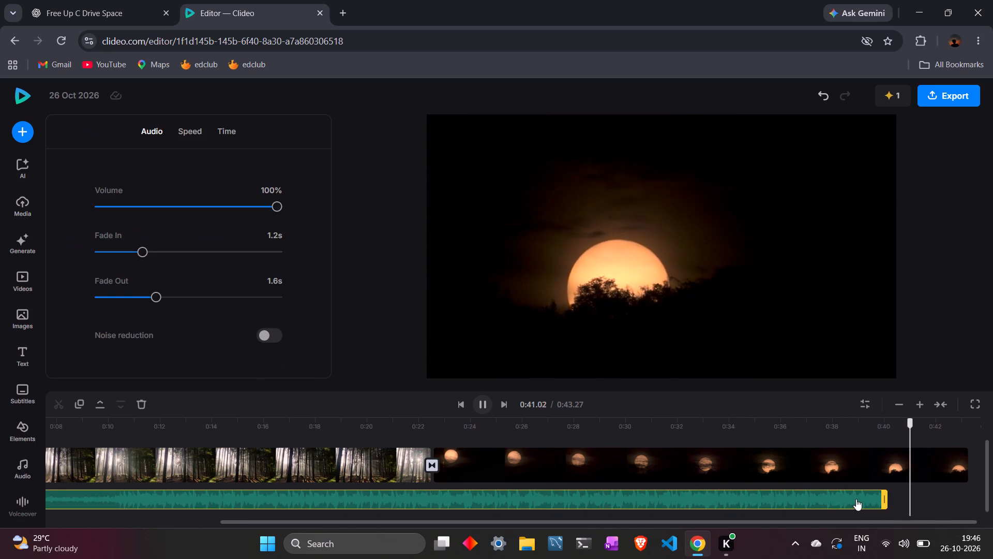
{"action": "left_click_drag", "start_coordinate": [888, 496], "coordinate": [794, 499]}
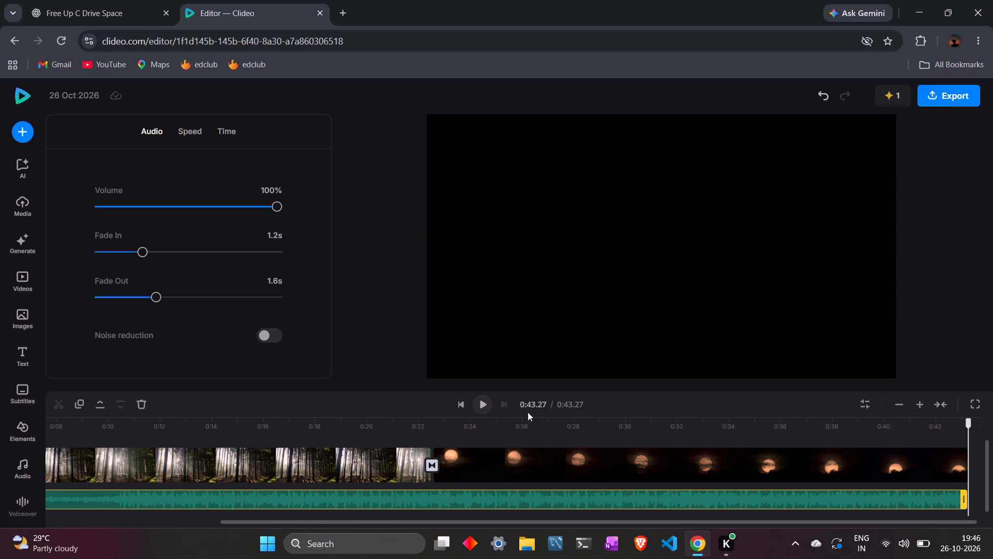
Set the background music's fade in to 1.9 s and its fade out to 1.9 s.
{"action": "left_click", "coordinate": [477, 396]}
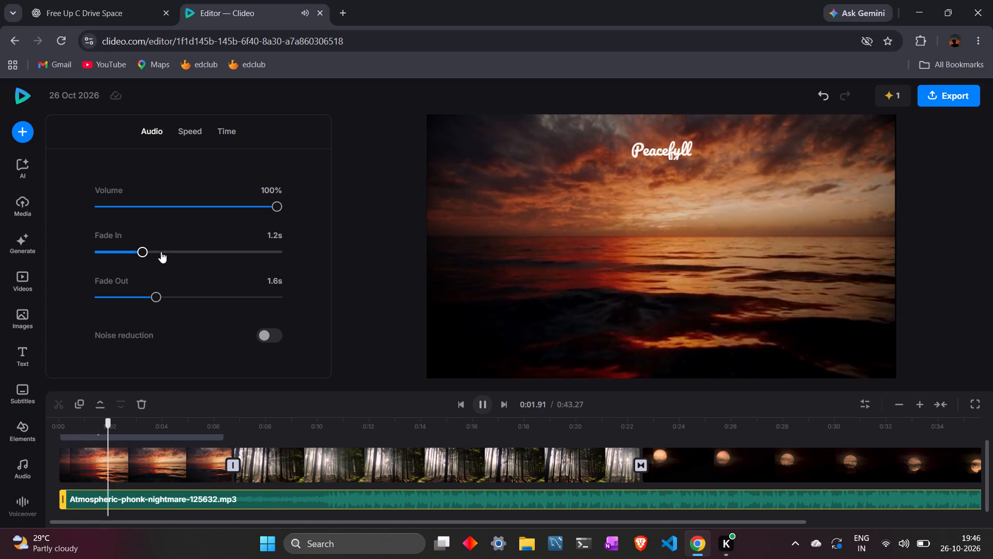
{"action": "left_click", "coordinate": [161, 251]}
{"action": "left_click_drag", "start_coordinate": [163, 300], "coordinate": [175, 300]}
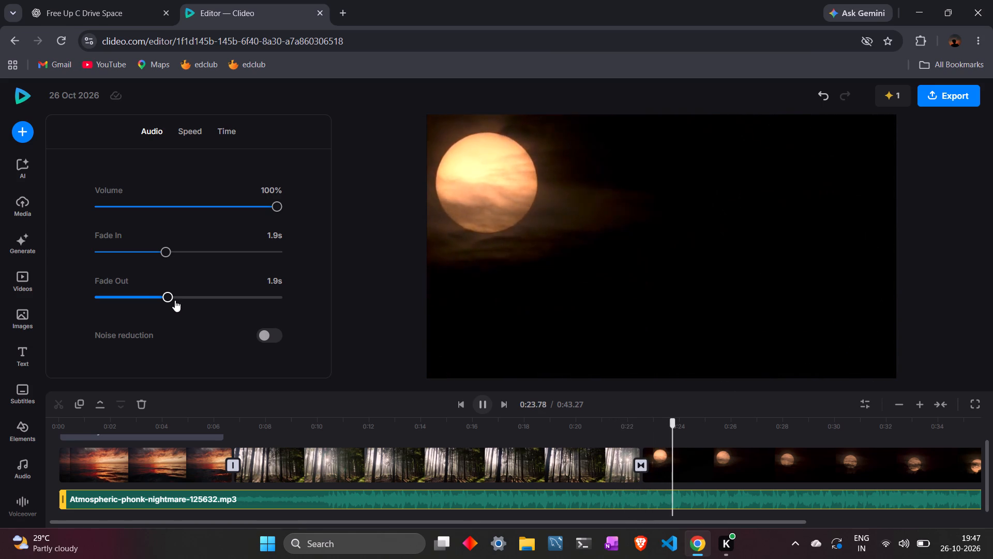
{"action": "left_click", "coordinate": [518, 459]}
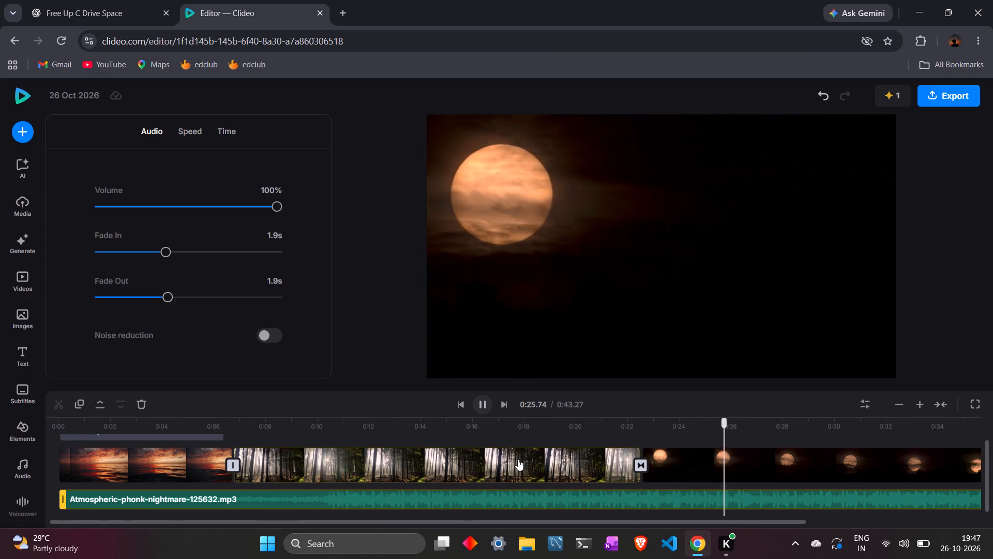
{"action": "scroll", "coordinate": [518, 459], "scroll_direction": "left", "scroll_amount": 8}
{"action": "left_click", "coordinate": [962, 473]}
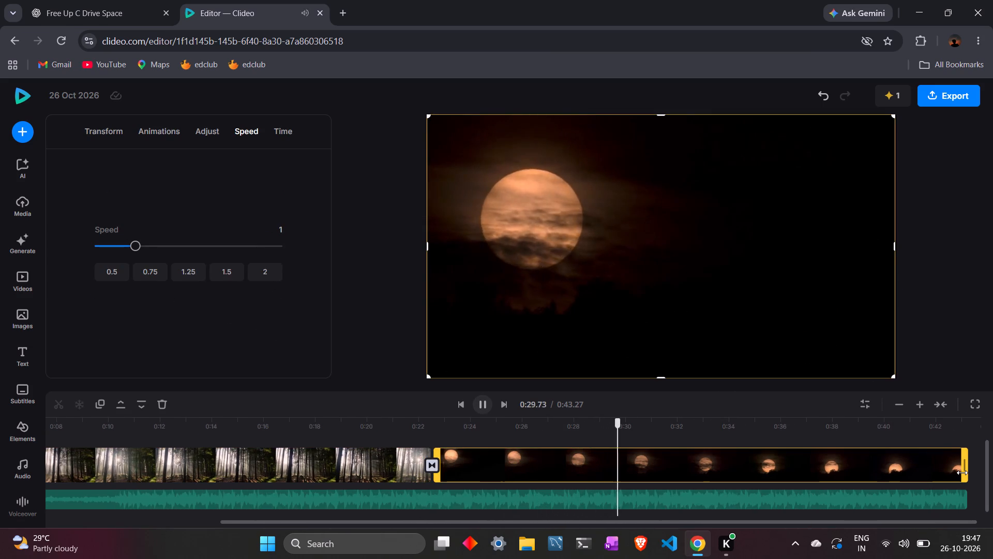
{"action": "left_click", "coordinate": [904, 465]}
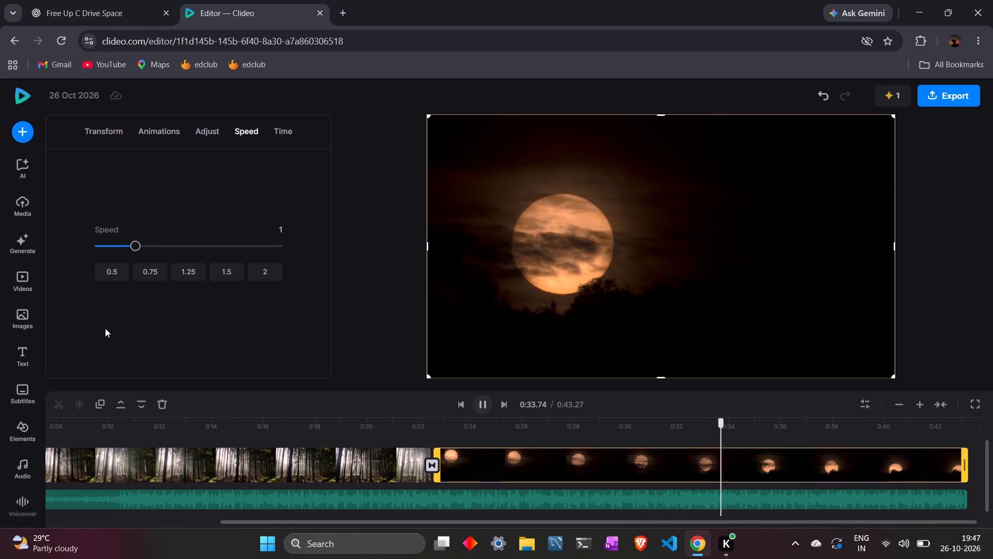
Browse the travel stock videos and add the 20-second turquoise mountain lake clip after the moon clip at 0:43.27.
{"action": "left_click", "coordinate": [21, 277]}
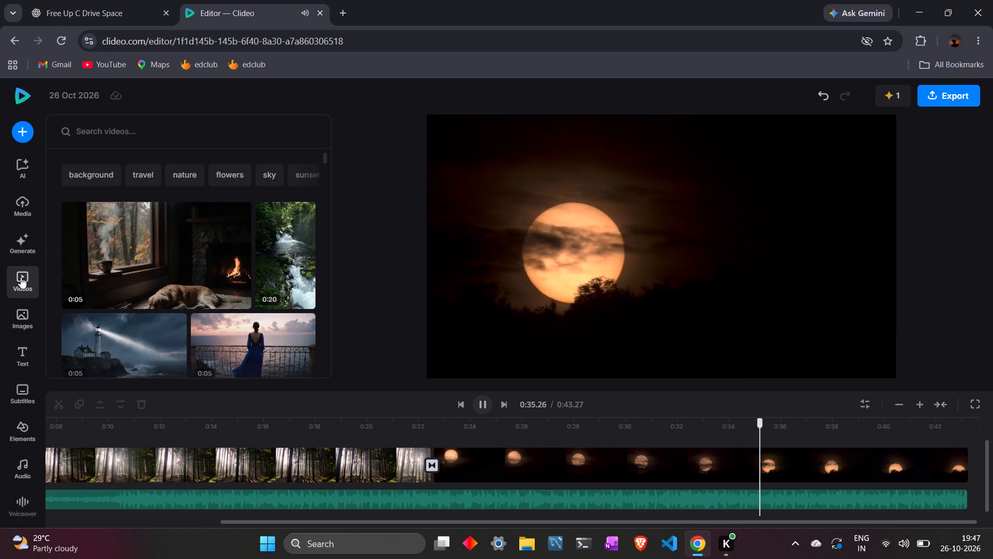
{"action": "left_click", "coordinate": [143, 173]}
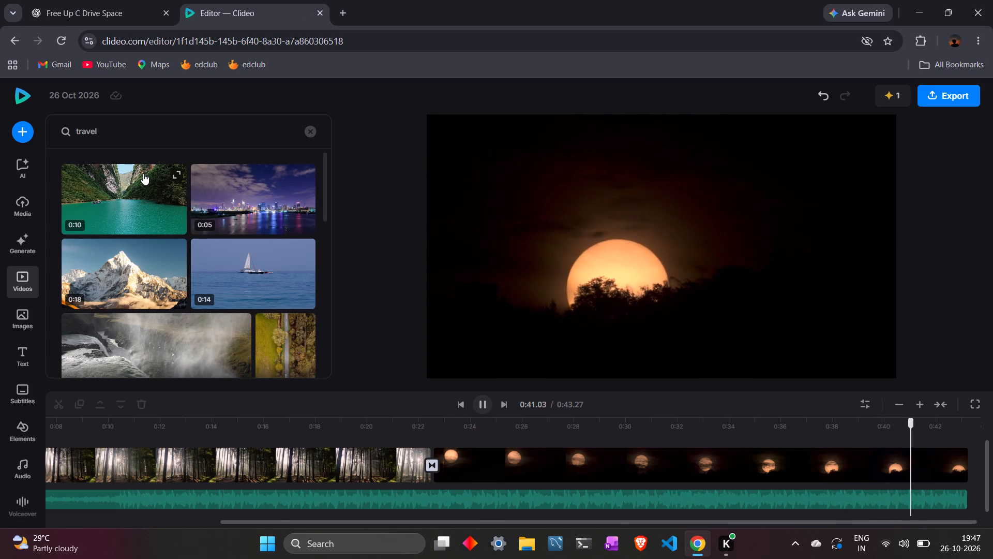
{"action": "scroll", "coordinate": [222, 263], "scroll_direction": "down", "scroll_amount": 4}
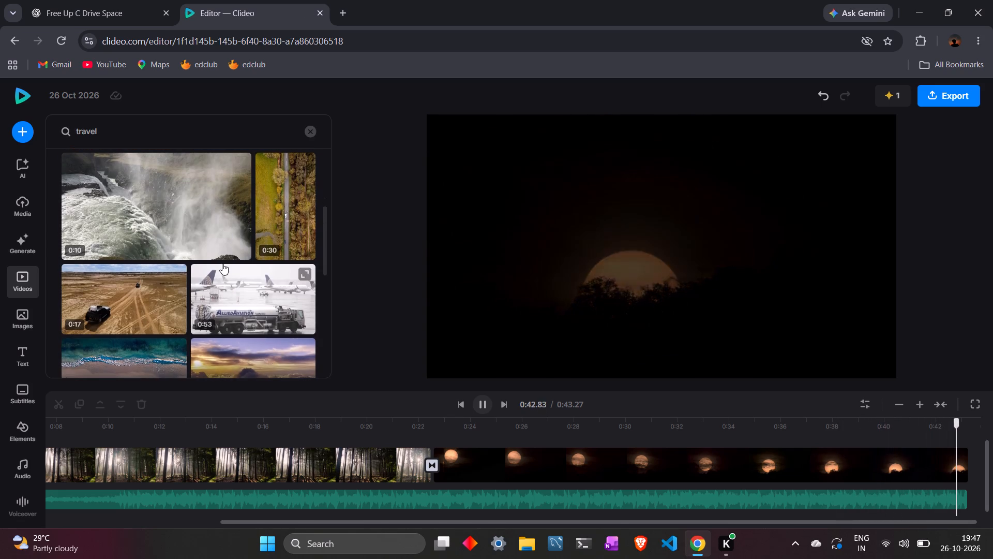
{"action": "scroll", "coordinate": [222, 263], "scroll_direction": "down", "scroll_amount": 2}
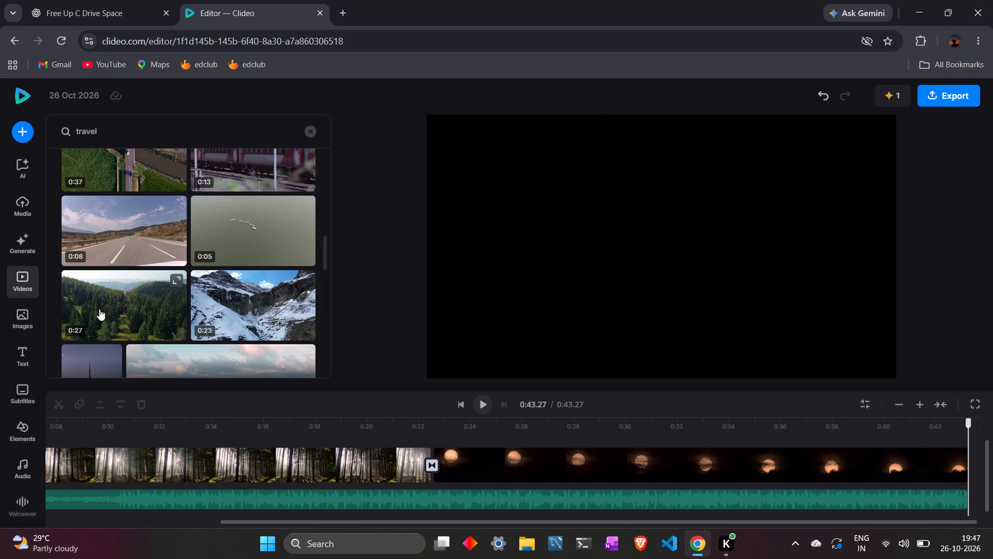
{"action": "scroll", "coordinate": [189, 268], "scroll_direction": "down", "scroll_amount": 3}
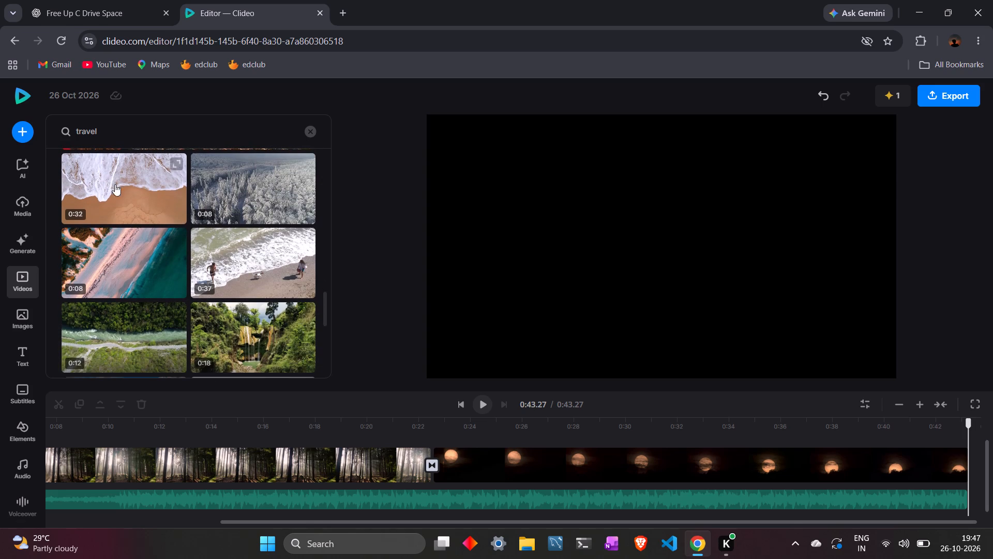
{"action": "scroll", "coordinate": [196, 275], "scroll_direction": "down", "scroll_amount": 1}
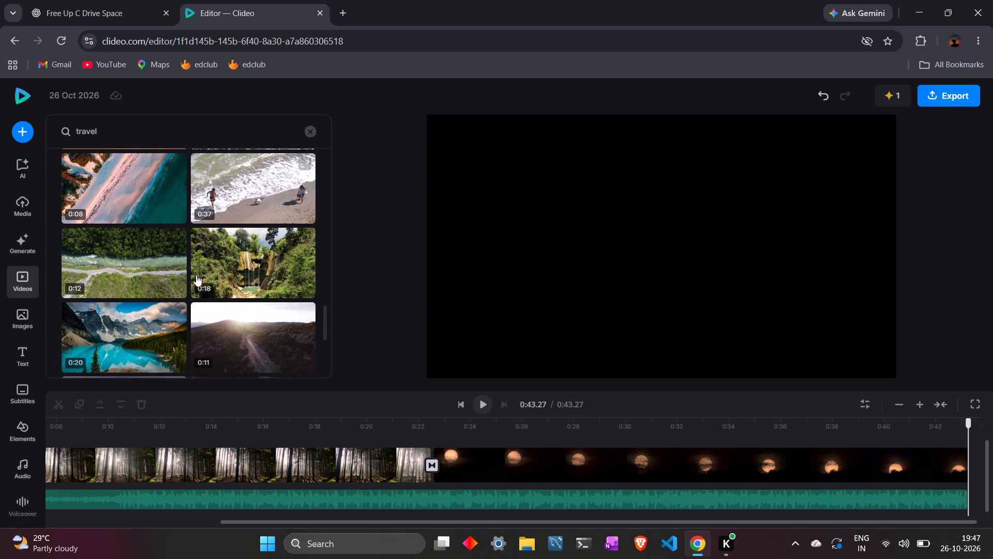
{"action": "left_click", "coordinate": [142, 348]}
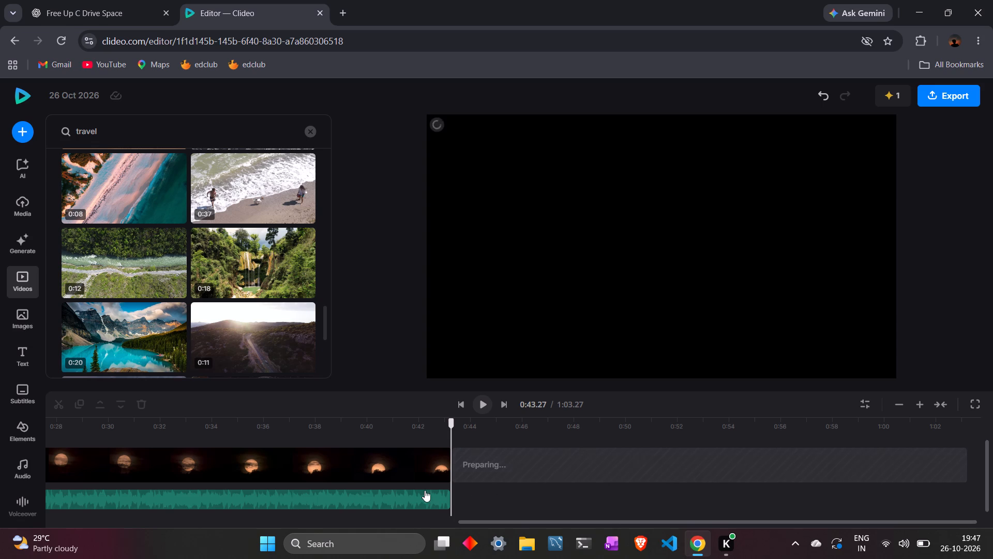
Select the moon clip on the timeline.
{"action": "left_click", "coordinate": [399, 480]}
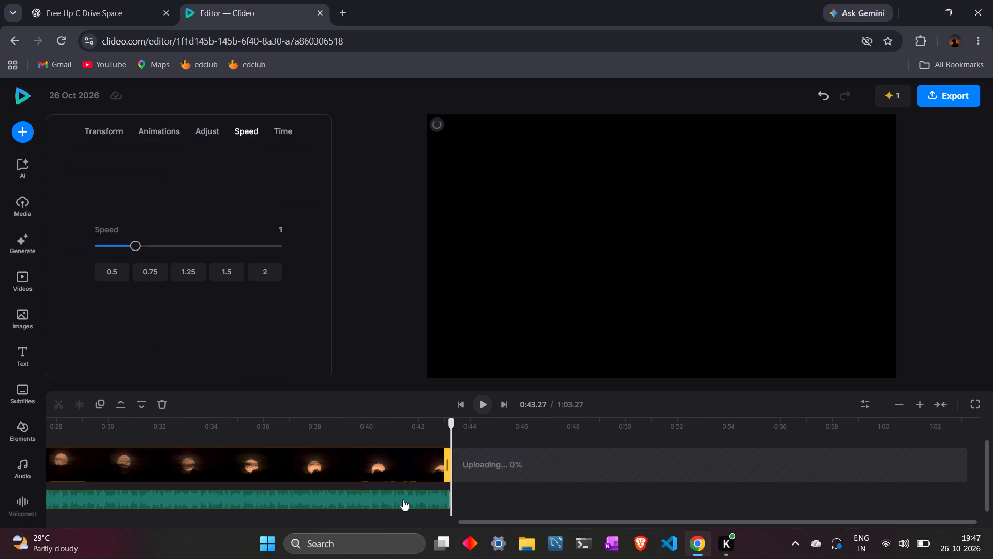
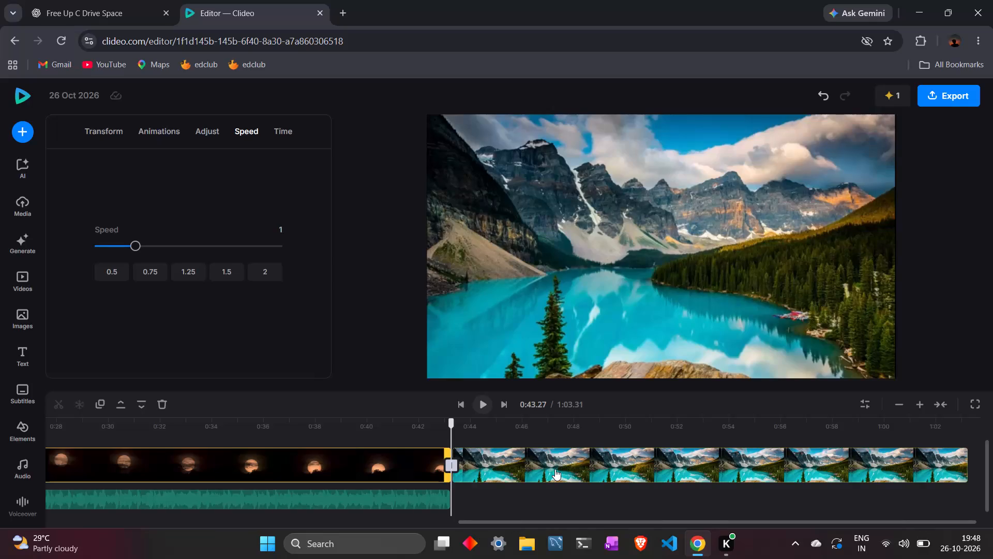
Extend the end of the background music track to 1:03.31, level with the end of the mountain lake clip.
{"action": "scroll", "coordinate": [602, 469], "scroll_direction": "left", "scroll_amount": 1}
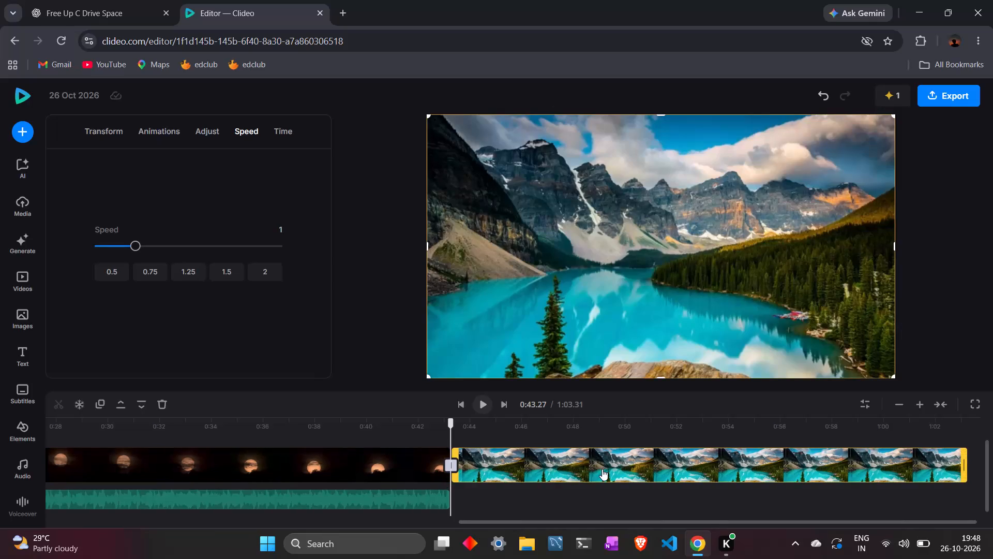
{"action": "scroll", "coordinate": [602, 469], "scroll_direction": "left", "scroll_amount": 1}
{"action": "left_click", "coordinate": [410, 492]}
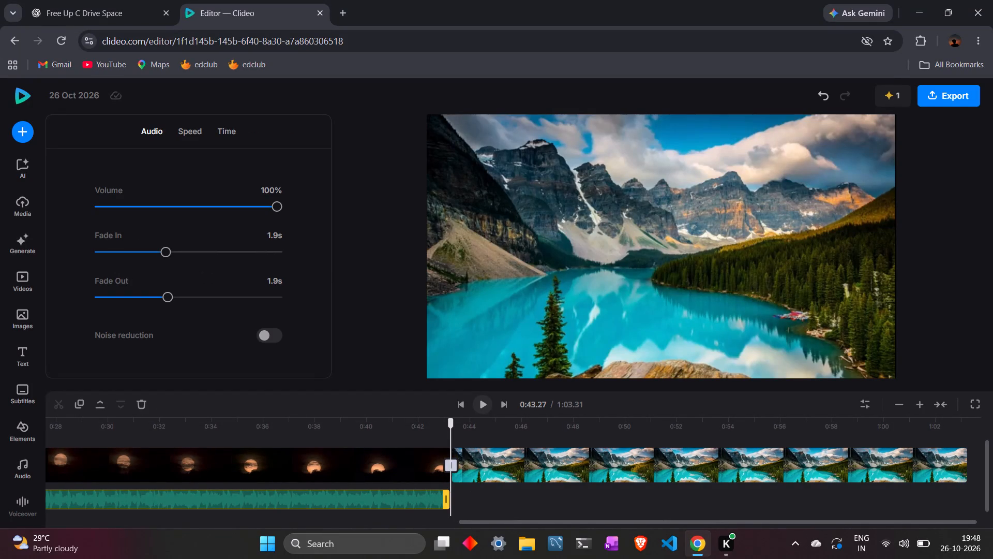
{"action": "left_click", "coordinate": [446, 501]}
{"action": "left_click", "coordinate": [446, 504]}
{"action": "left_click_drag", "start_coordinate": [442, 503], "coordinate": [959, 491]}
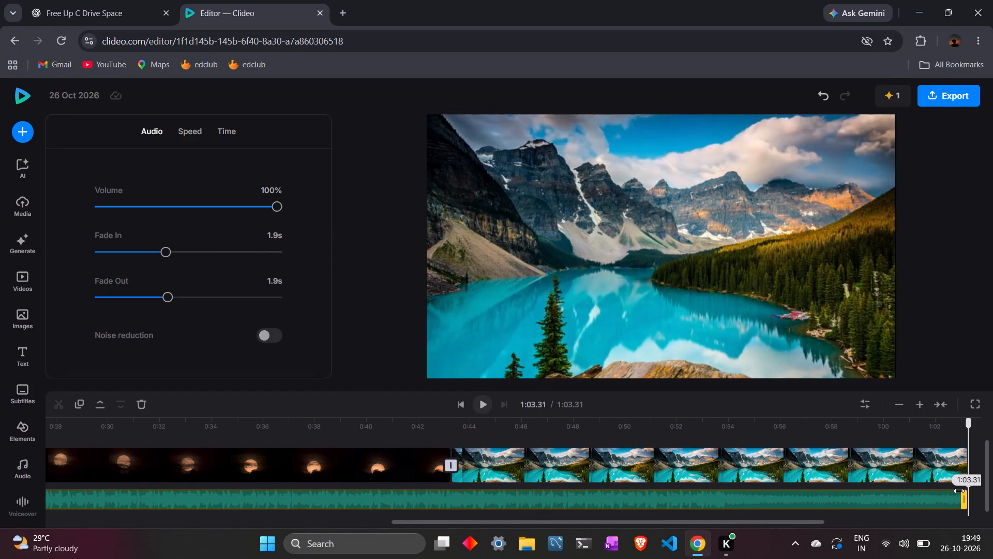
{"action": "left_click_drag", "start_coordinate": [959, 491], "coordinate": [960, 492]}
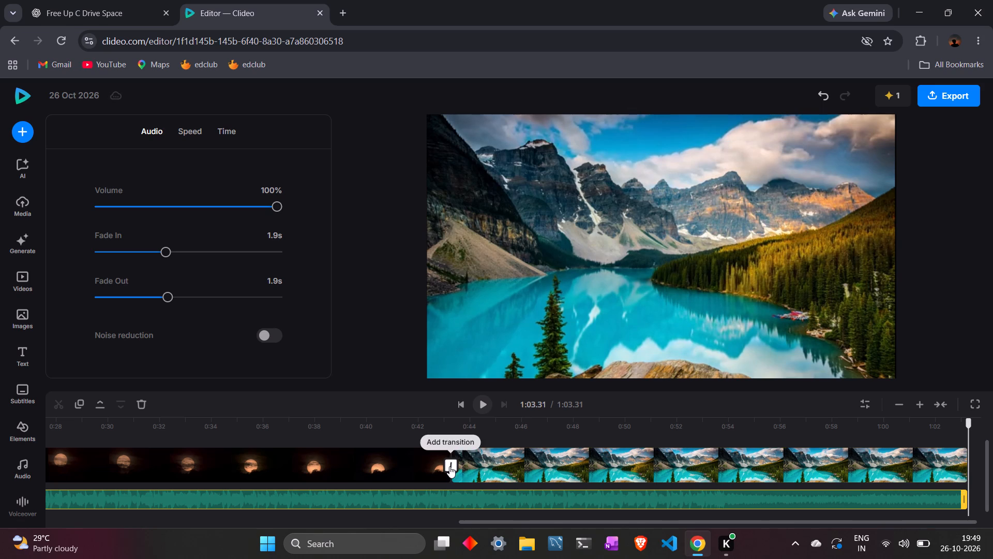
Add a Fade to White transition between the moon clip and the mountain lake clip.
{"action": "left_click", "coordinate": [449, 464]}
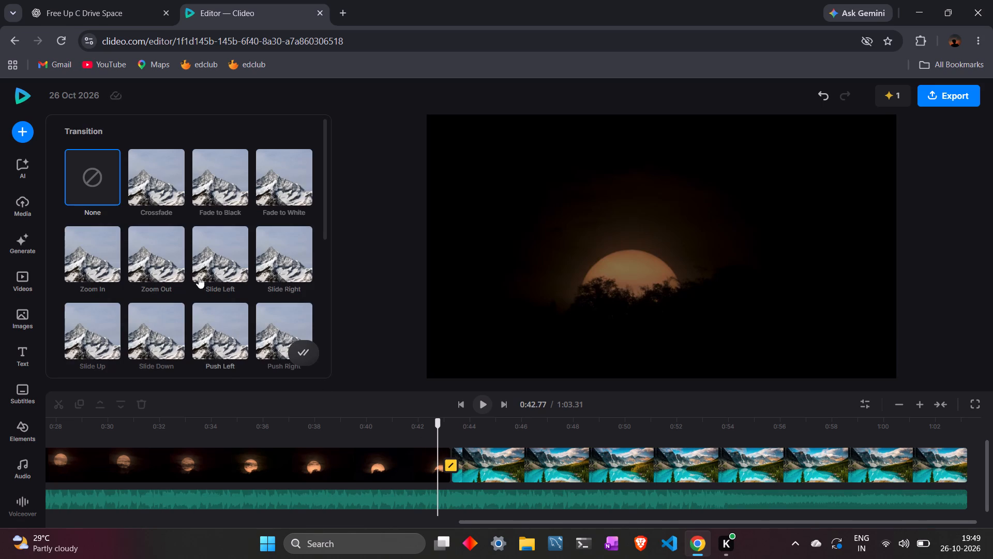
{"action": "left_click", "coordinate": [283, 163]}
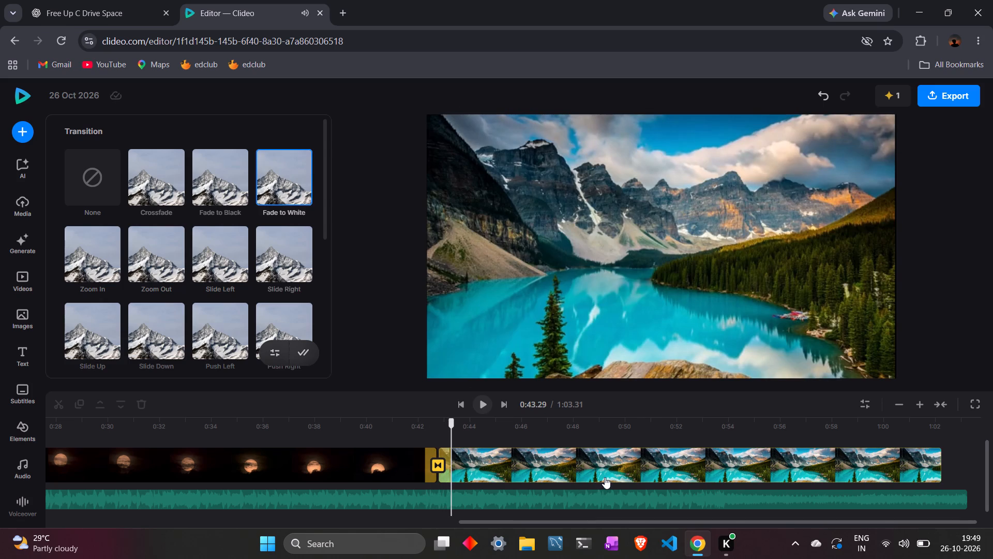
Adjust the mountain lake clip's colour with brightness set to -19 and contrast set to 45.
{"action": "left_click", "coordinate": [600, 467]}
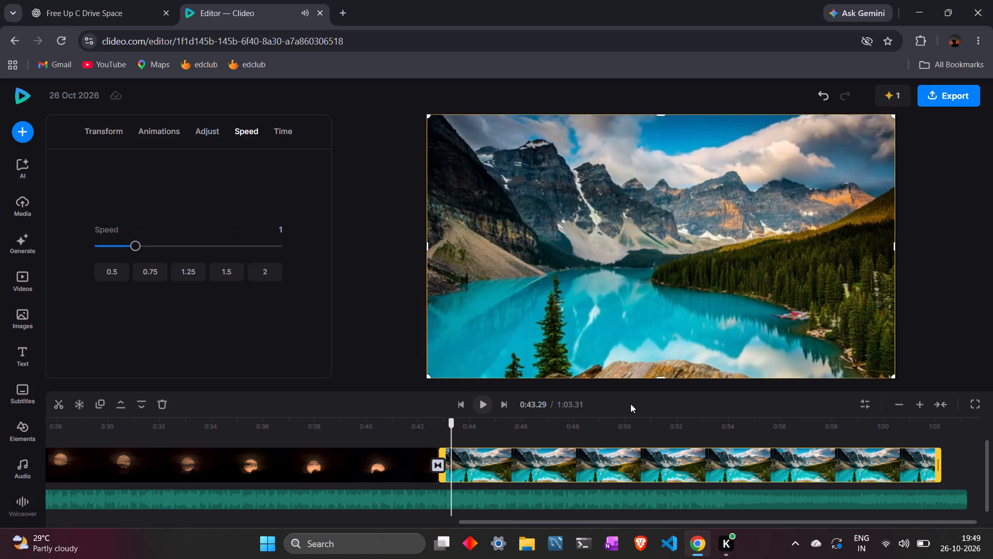
{"action": "left_click", "coordinate": [630, 404]}
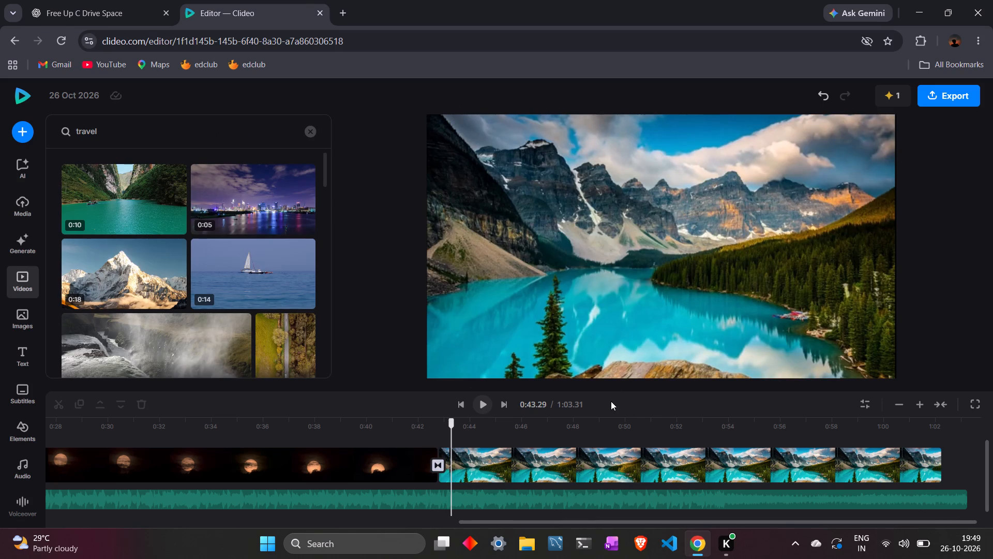
{"action": "left_click", "coordinate": [608, 426]}
{"action": "left_click", "coordinate": [574, 452]}
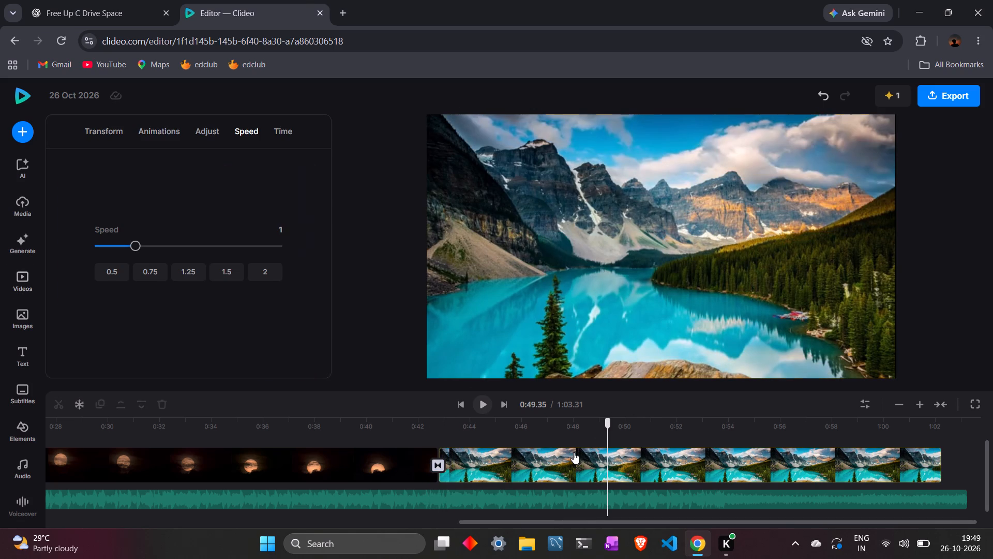
{"action": "left_click", "coordinate": [163, 129]}
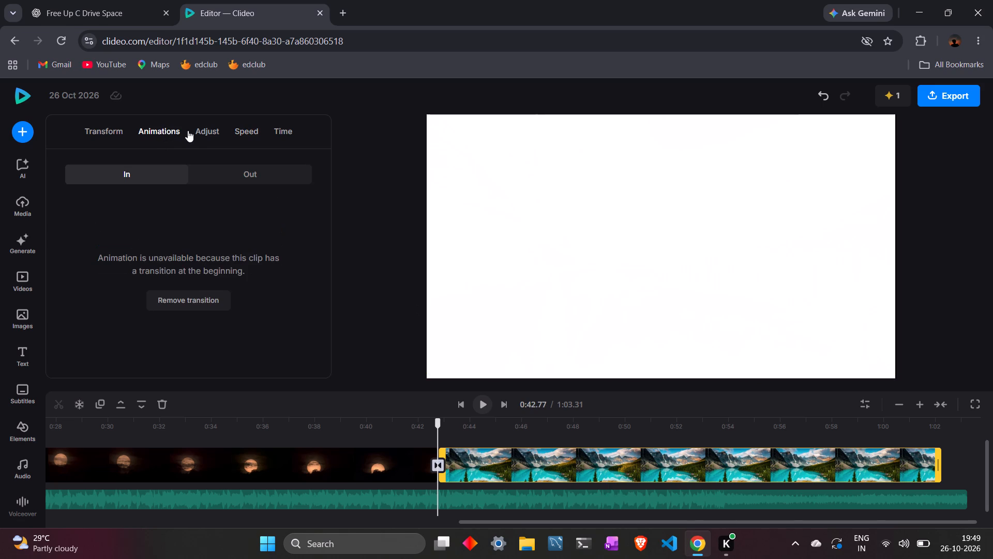
{"action": "left_click", "coordinate": [192, 131]}
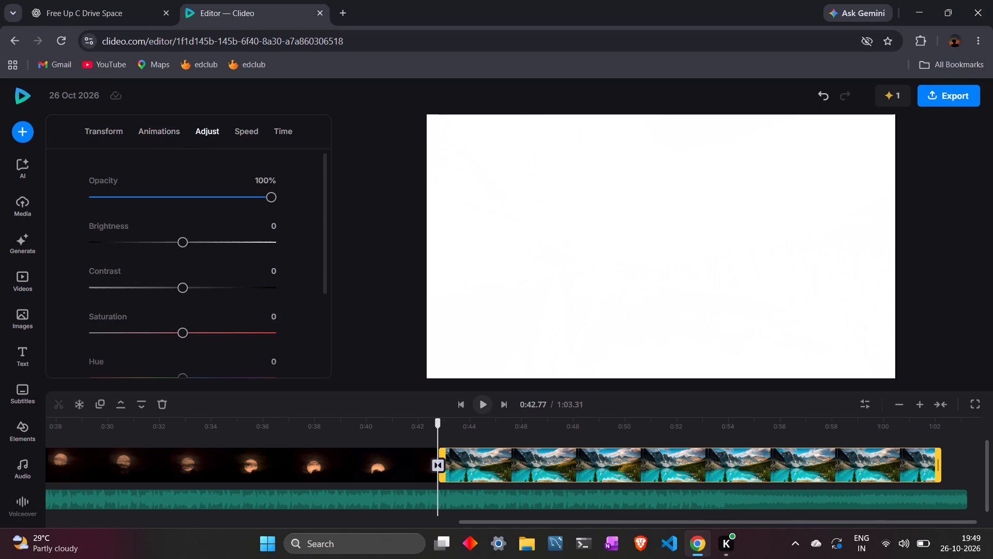
{"action": "left_click", "coordinate": [622, 427]}
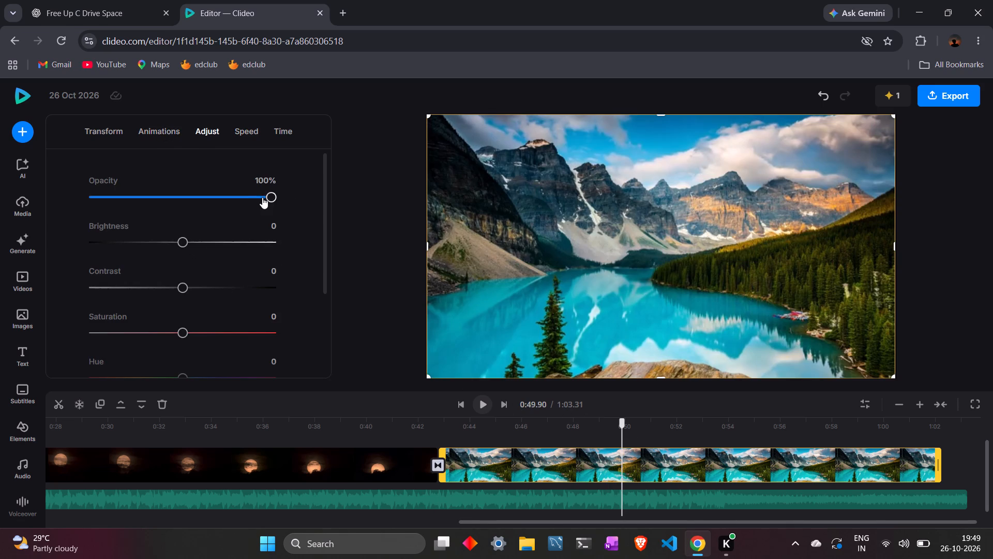
{"action": "left_click_drag", "start_coordinate": [184, 243], "coordinate": [147, 247]}
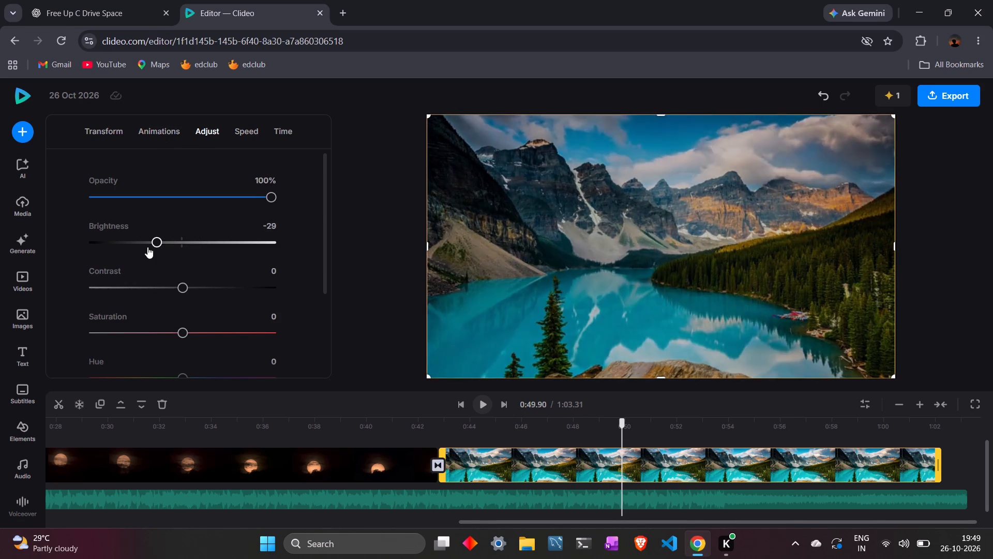
{"action": "left_click_drag", "start_coordinate": [147, 247], "coordinate": [161, 251]}
{"action": "left_click_drag", "start_coordinate": [187, 289], "coordinate": [227, 290]}
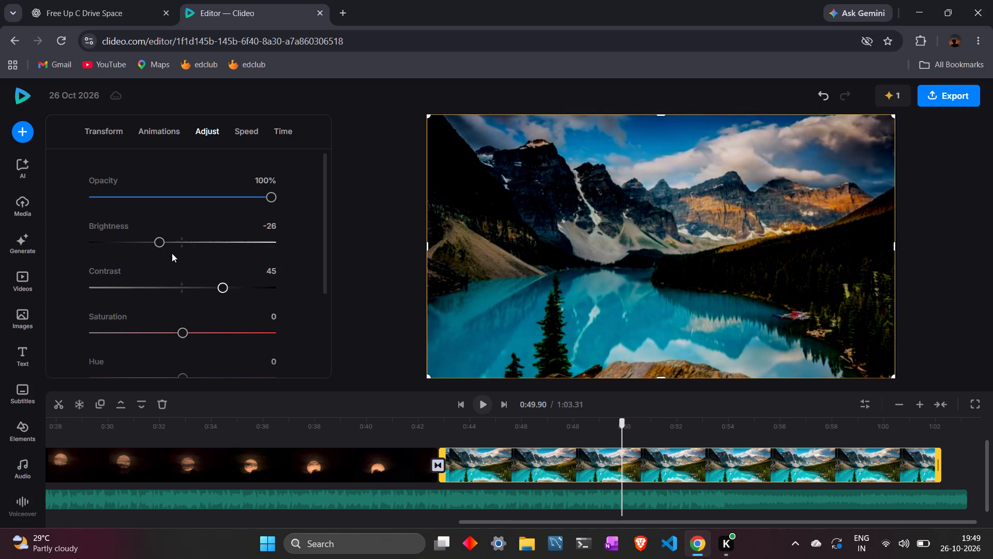
{"action": "left_click_drag", "start_coordinate": [169, 242], "coordinate": [161, 245]}
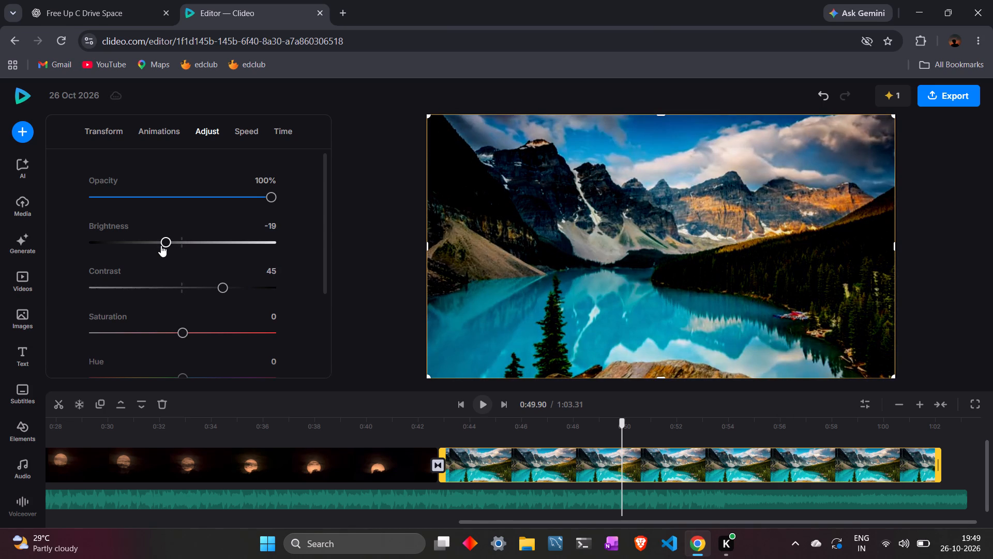
{"action": "left_click_drag", "start_coordinate": [161, 245], "coordinate": [161, 245]}
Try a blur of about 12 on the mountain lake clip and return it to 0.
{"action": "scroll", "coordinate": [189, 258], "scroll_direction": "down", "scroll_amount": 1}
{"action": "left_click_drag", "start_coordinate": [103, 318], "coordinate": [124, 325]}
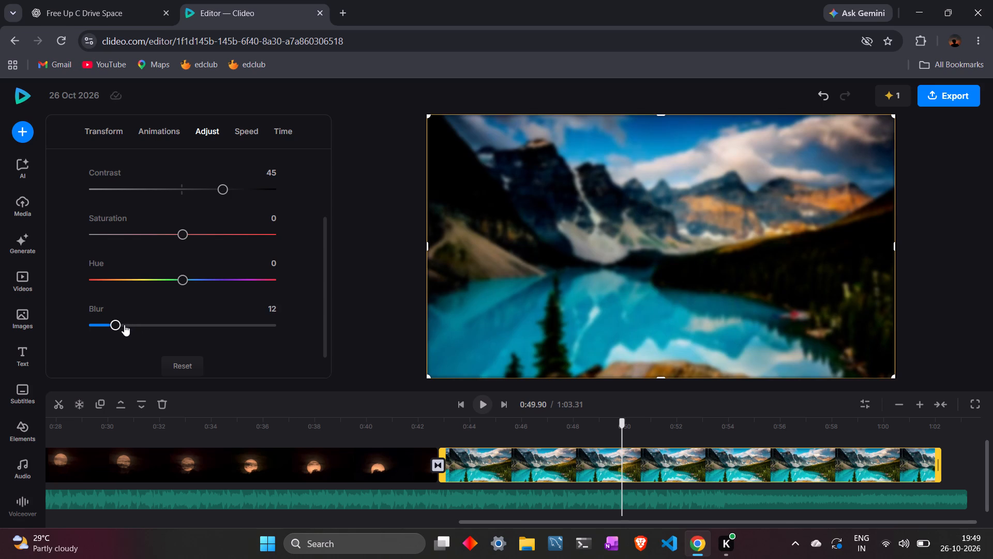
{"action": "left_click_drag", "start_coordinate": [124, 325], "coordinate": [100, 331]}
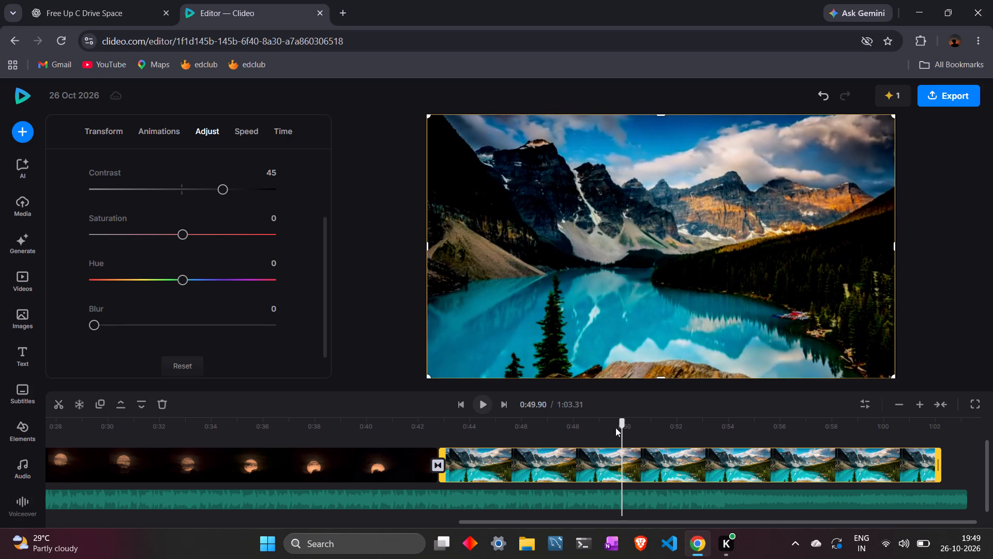
Play the video from 0:49.90 to the end and set the mountain lake clip's speed to 1.25.
{"action": "left_click", "coordinate": [914, 312]}
{"action": "left_click", "coordinate": [774, 471]}
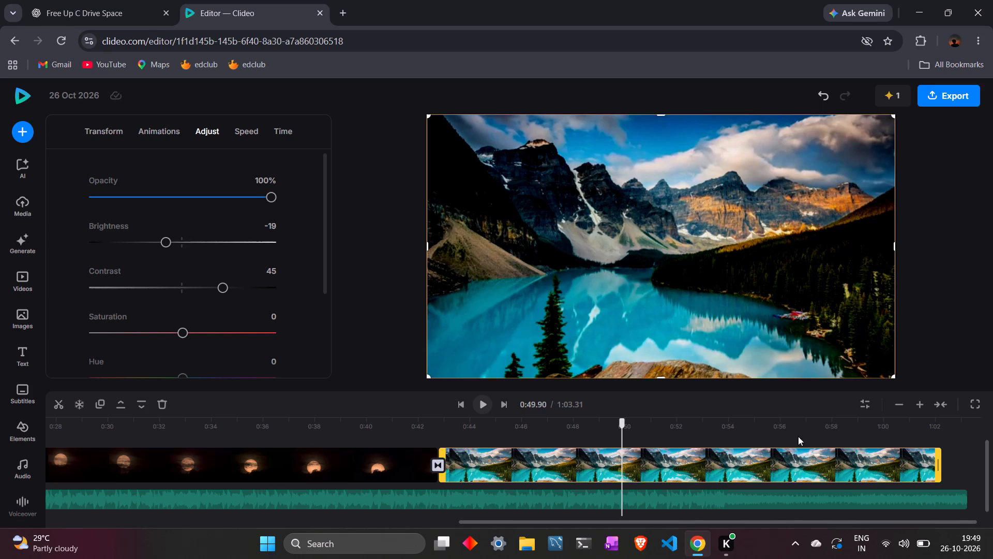
{"action": "left_click", "coordinate": [485, 405]}
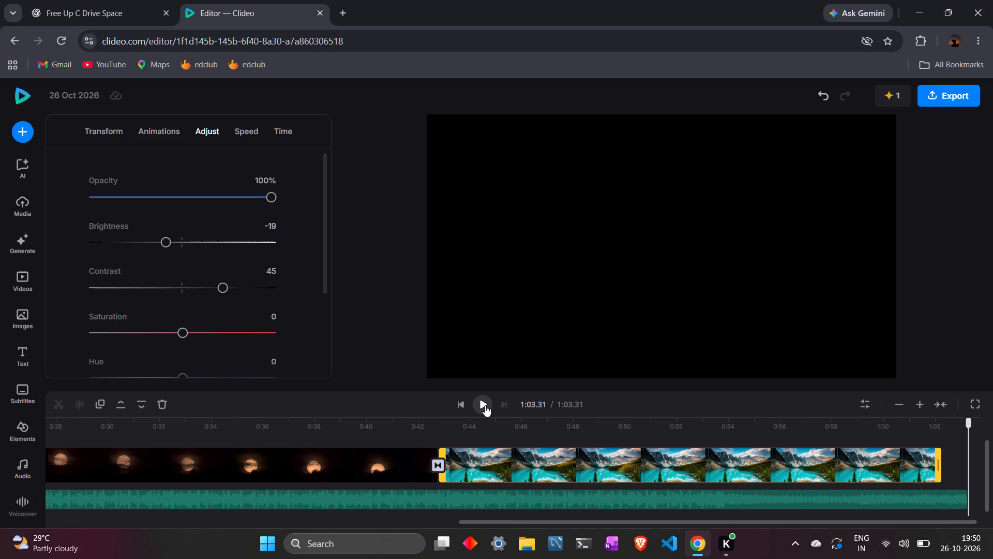
{"action": "left_click", "coordinate": [581, 464]}
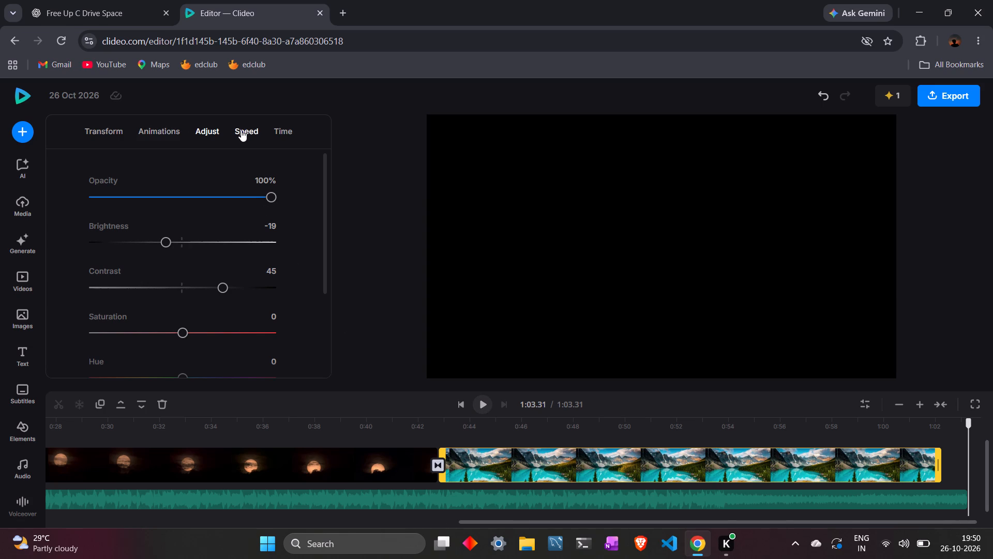
{"action": "left_click", "coordinate": [241, 130]}
{"action": "left_click", "coordinate": [185, 267]}
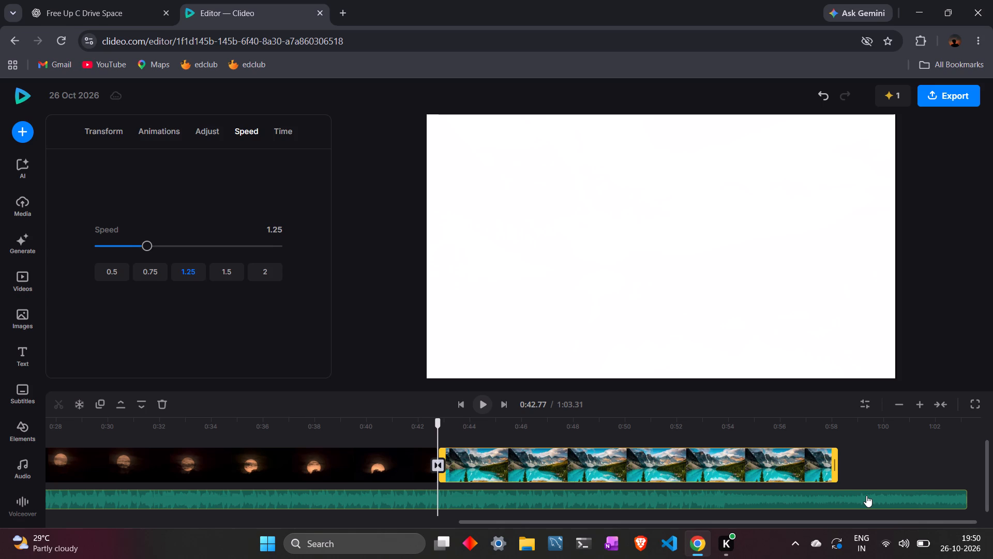
Shorten the background music track to end at 0:58.30, level with the end of the sped-up mountain lake clip.
{"action": "left_click", "coordinate": [866, 495]}
{"action": "scroll", "coordinate": [866, 495], "scroll_direction": "left", "scroll_amount": 1}
{"action": "left_click_drag", "start_coordinate": [964, 495], "coordinate": [834, 483]}
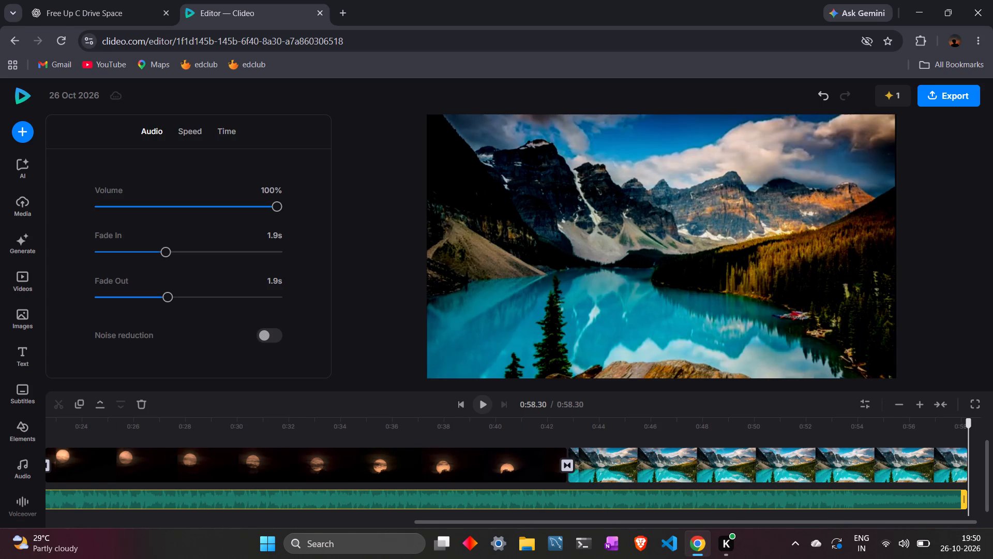
Play the video from the start and turn on noise reduction for the background music.
{"action": "left_click", "coordinate": [486, 411]}
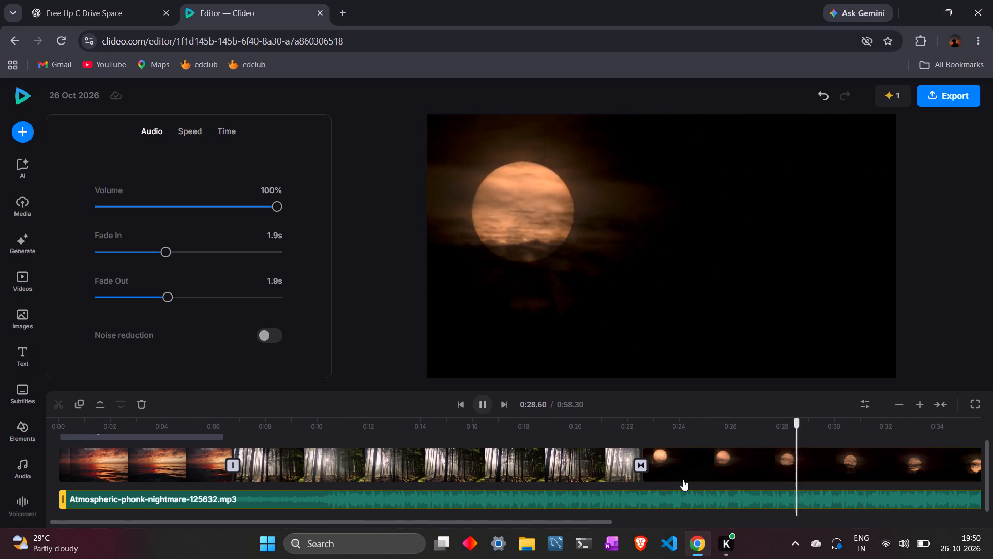
{"action": "scroll", "coordinate": [683, 479], "scroll_direction": "left", "scroll_amount": 5}
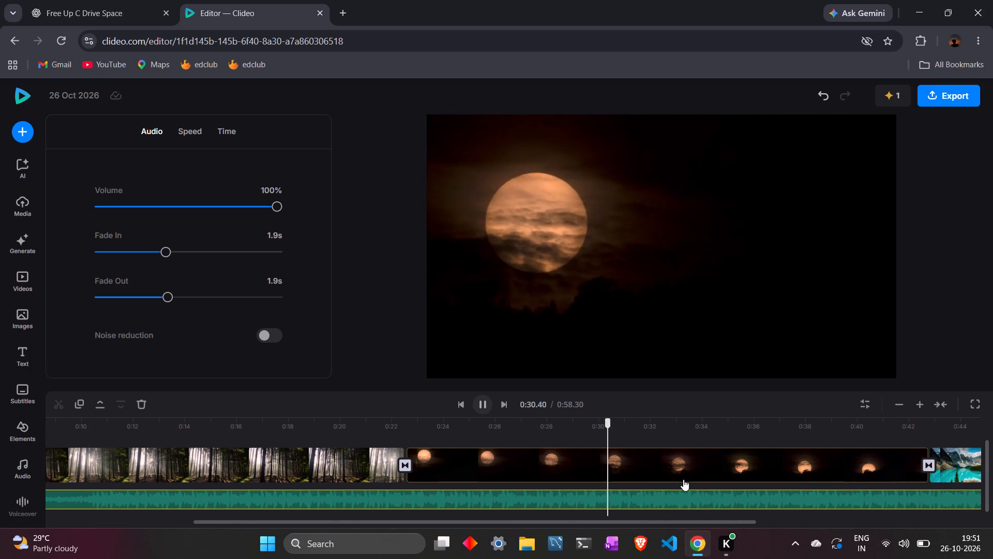
{"action": "scroll", "coordinate": [856, 469], "scroll_direction": "left", "scroll_amount": 1}
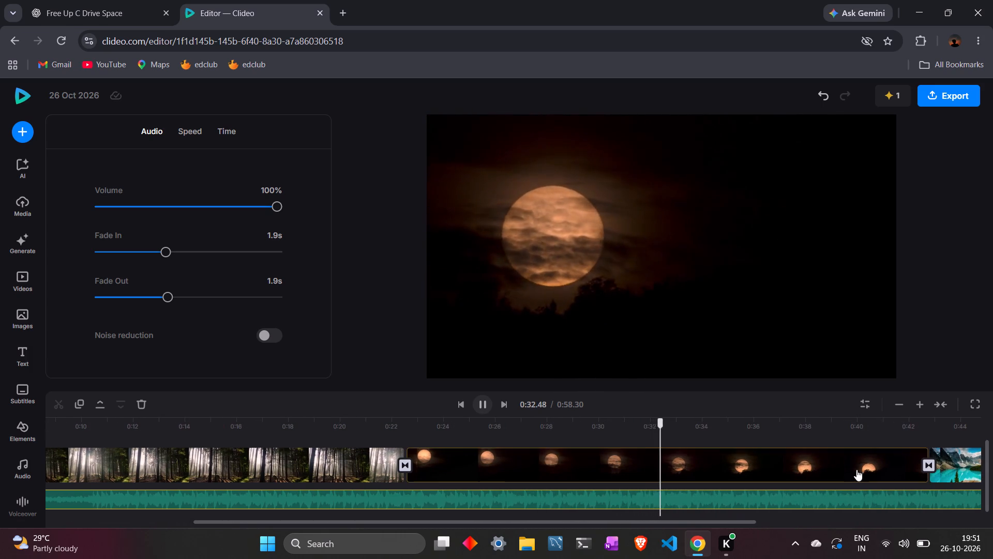
{"action": "scroll", "coordinate": [856, 469], "scroll_direction": "left", "scroll_amount": 3}
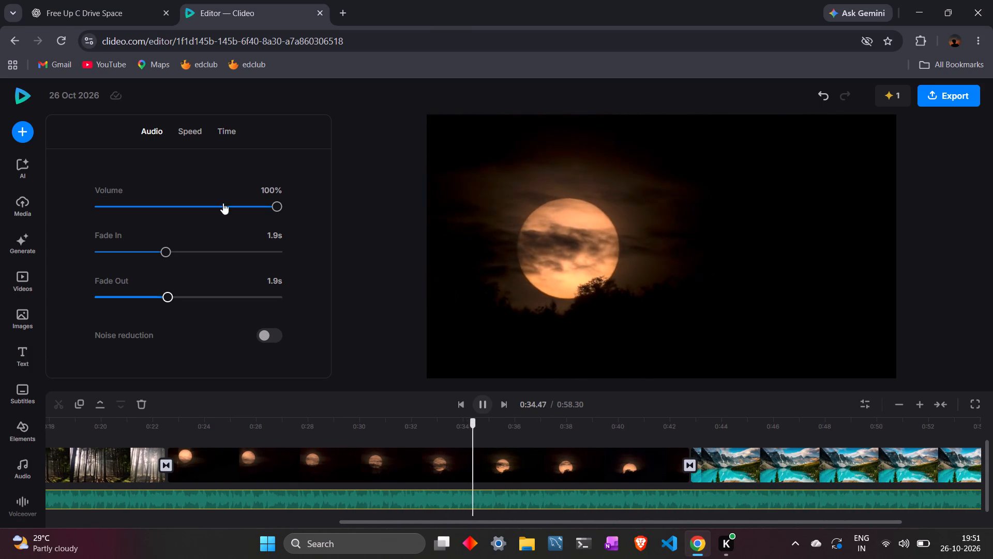
{"action": "left_click", "coordinate": [269, 335]}
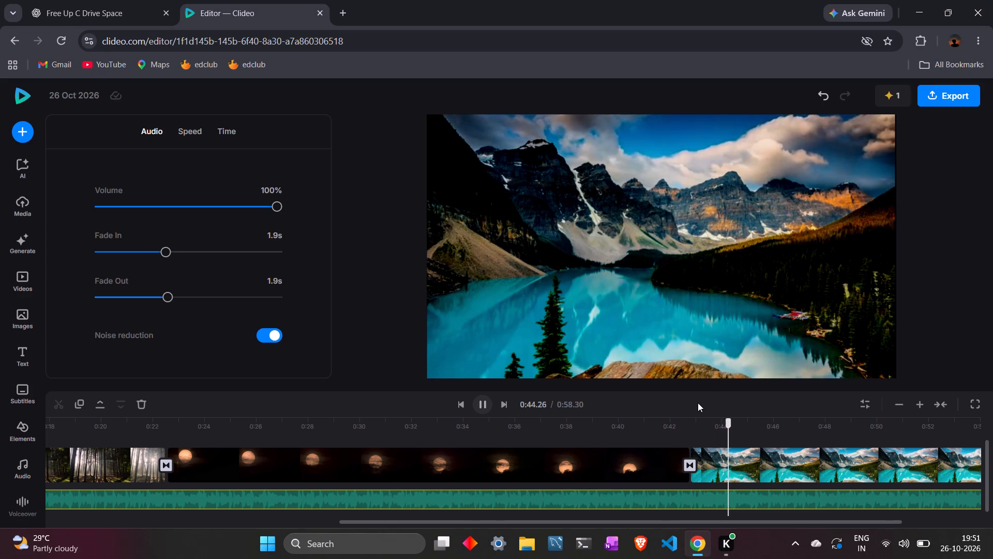
Watch the rest of the playback to 0:58.30 and look over the forest, moon and mountain lake clips on the timeline.
{"action": "scroll", "coordinate": [785, 483], "scroll_direction": "left", "scroll_amount": 9}
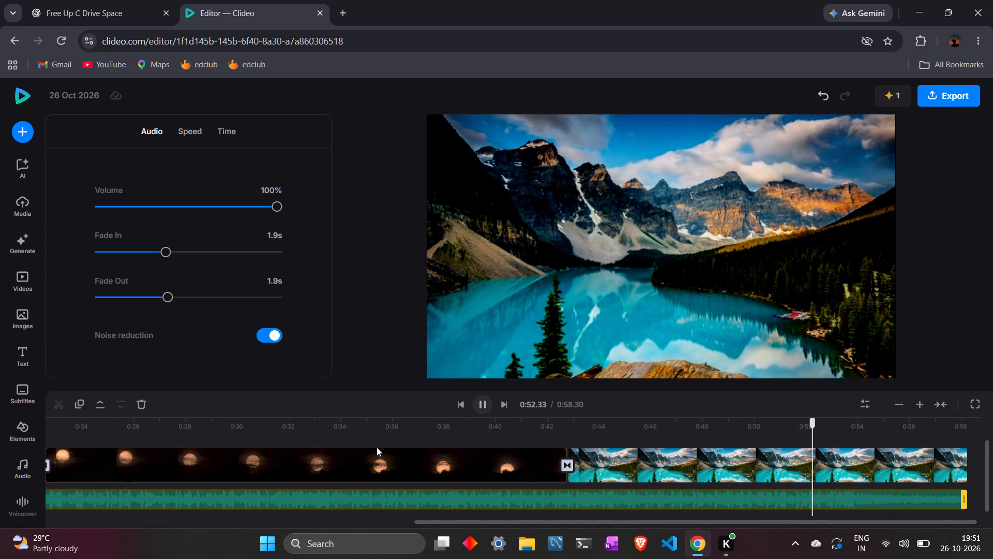
{"action": "scroll", "coordinate": [377, 447], "scroll_direction": "right", "scroll_amount": 9}
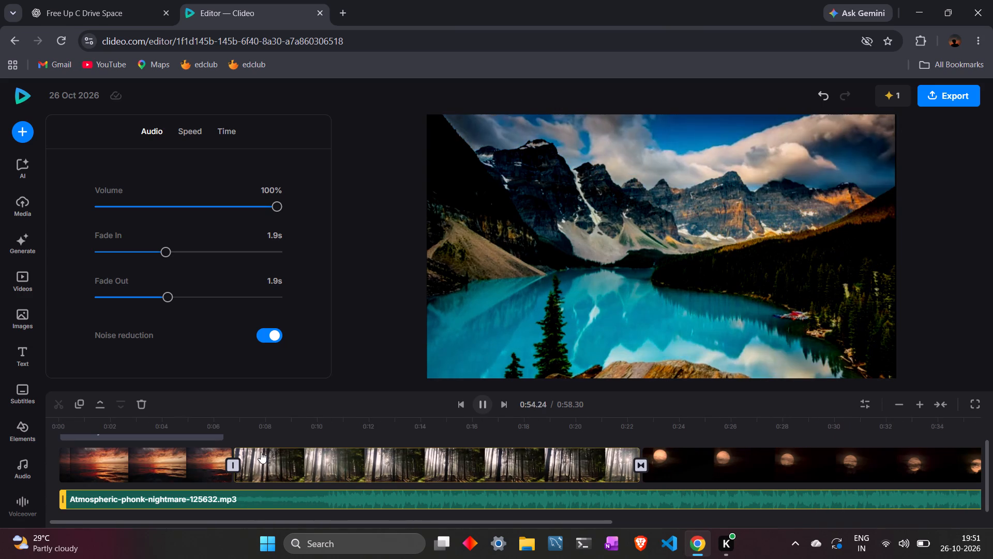
{"action": "left_click", "coordinate": [261, 452]}
{"action": "left_click", "coordinate": [169, 452]}
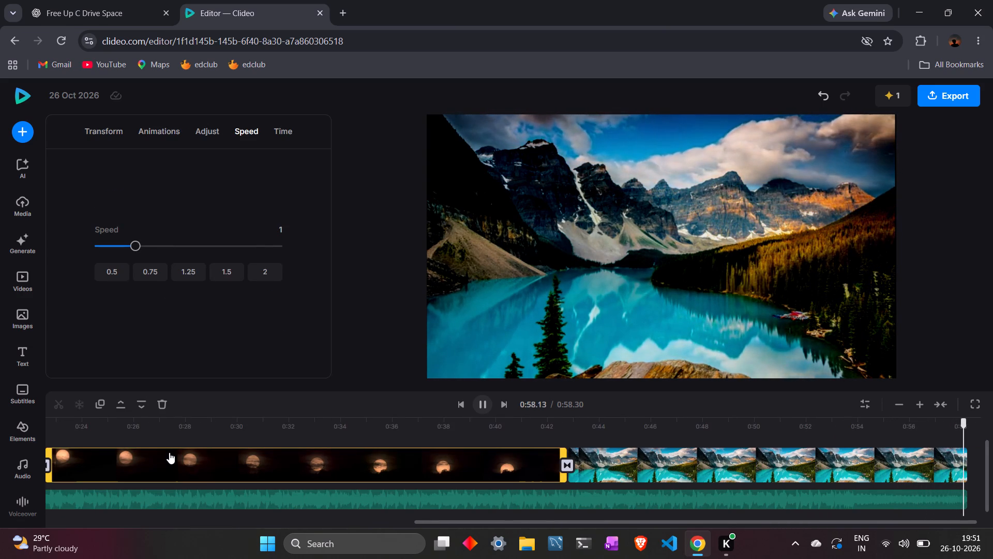
{"action": "left_click", "coordinate": [602, 473]}
{"action": "left_click", "coordinate": [415, 452]}
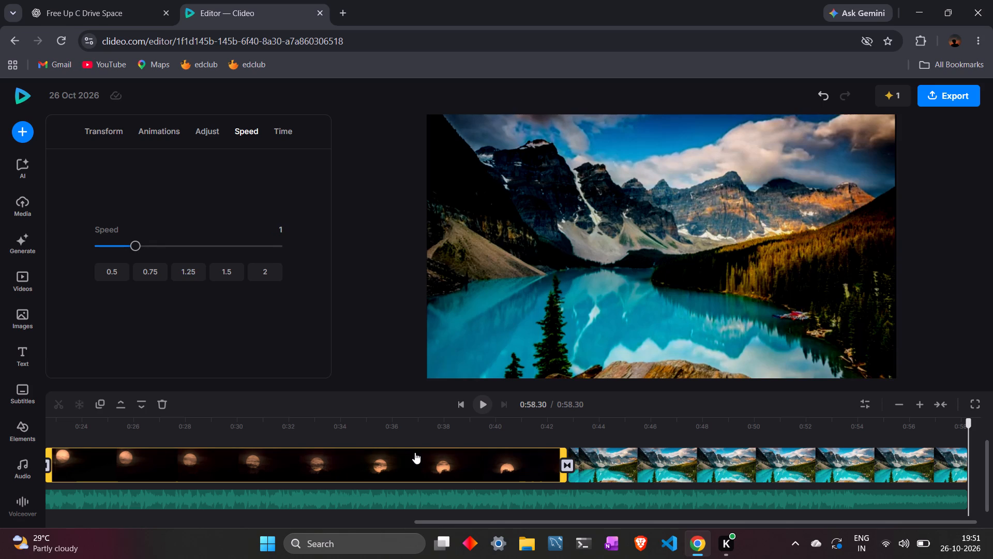
{"action": "left_click", "coordinate": [697, 450]}
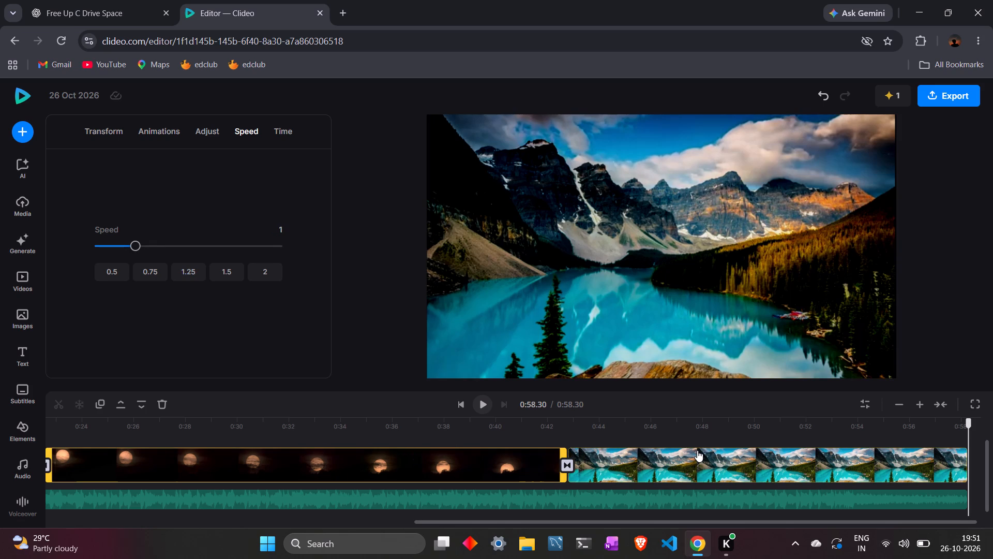